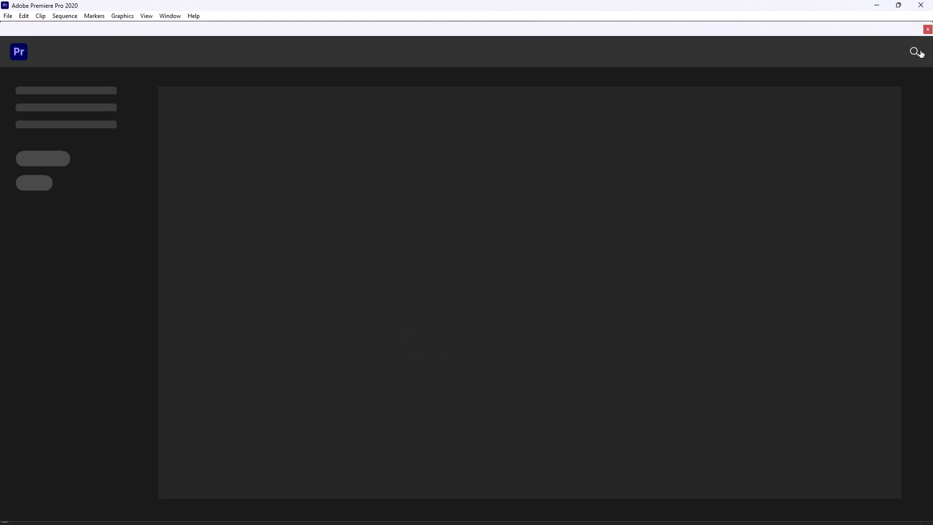
# Dismiss the home screen and open the recent project COLOUR GRADING.
pyautogui.click(925, 29)
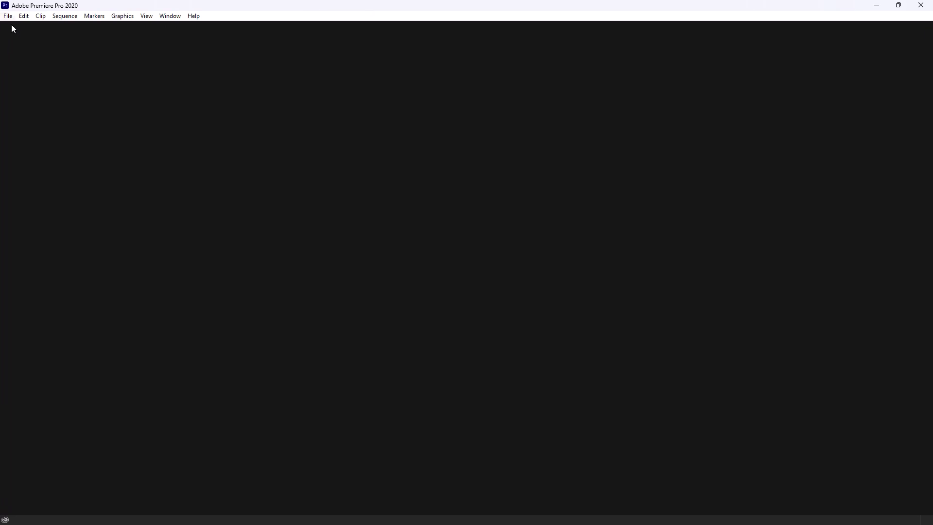
pyautogui.click(5, 16)
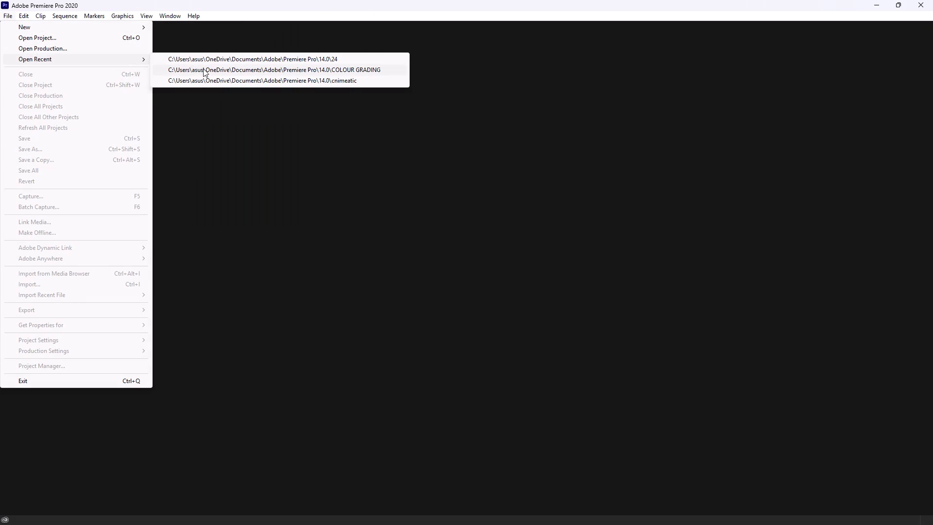
pyautogui.click(210, 72)
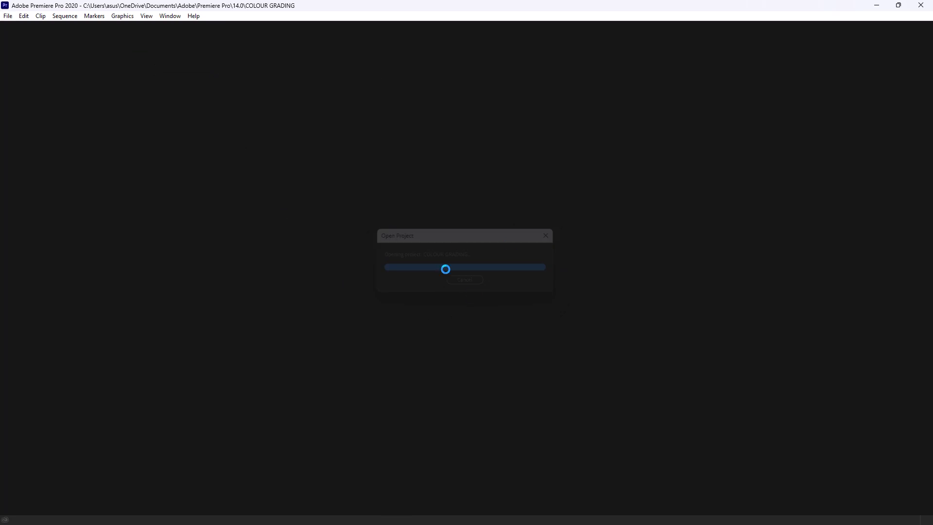
# Create a sequence from the video only of the gate clip A001_10301714_C088(1).mov.
pyautogui.scroll(5, 235, 405)
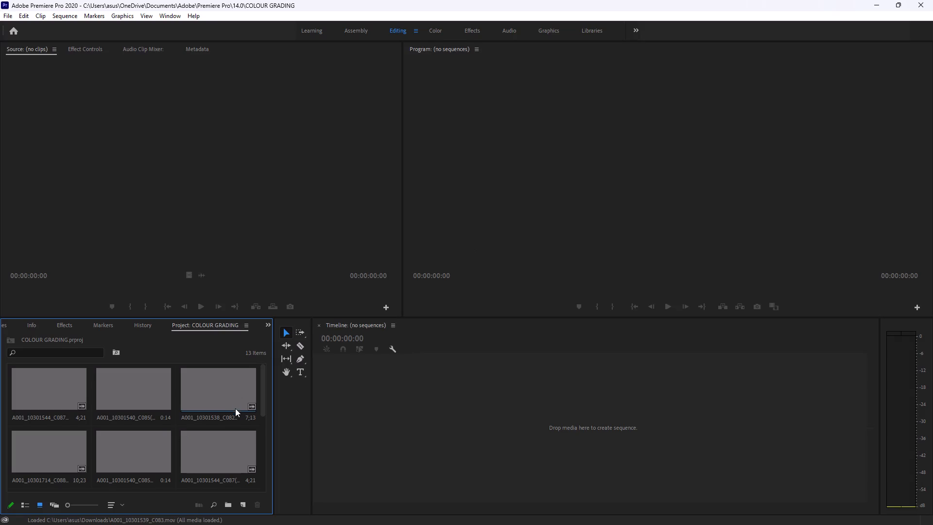
pyautogui.scroll(4, 229, 414)
pyautogui.scroll(-7, 253, 397)
pyautogui.scroll(13, 229, 404)
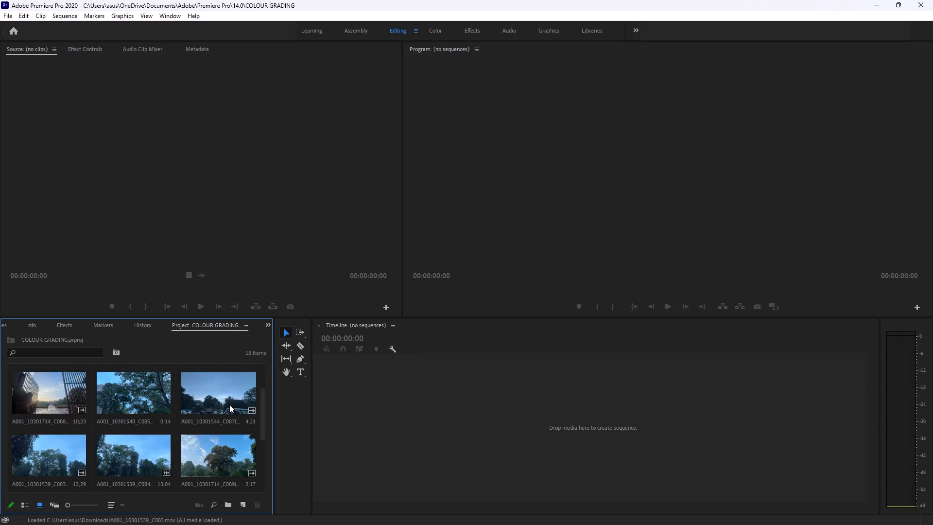
pyautogui.scroll(3, 243, 419)
pyautogui.scroll(-7, 218, 416)
pyautogui.scroll(2, 165, 419)
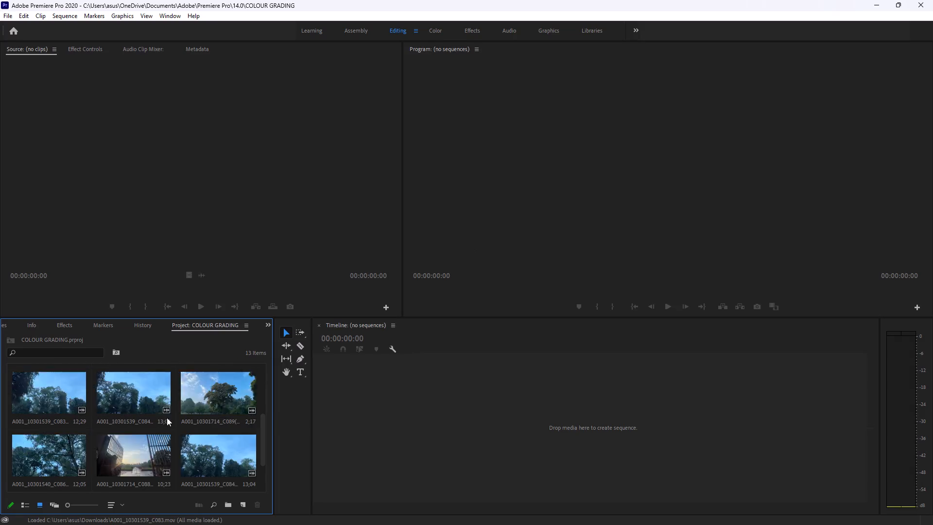
pyautogui.scroll(8, 167, 418)
pyautogui.scroll(-5, 82, 446)
pyautogui.scroll(4, 126, 428)
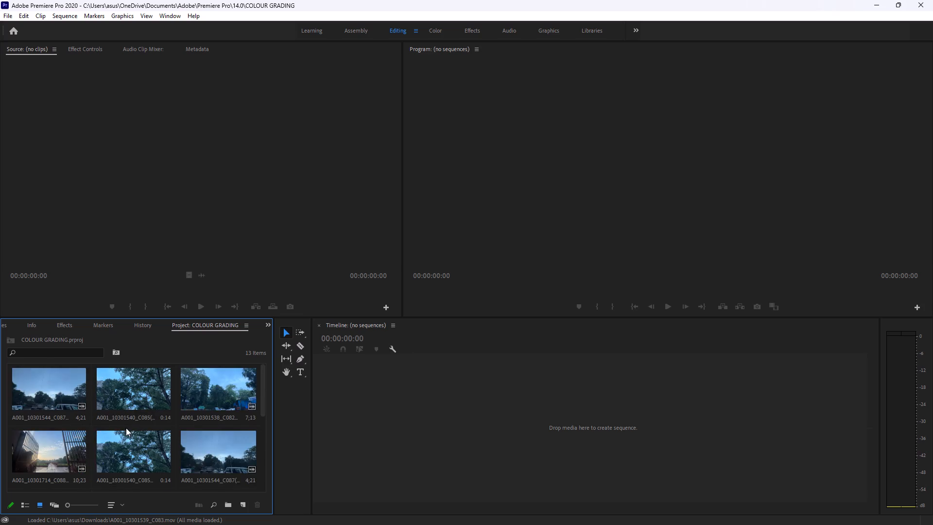
pyautogui.scroll(1, 126, 428)
pyautogui.scroll(-5, 126, 428)
pyautogui.click(132, 404)
pyautogui.doubleClick(153, 385)
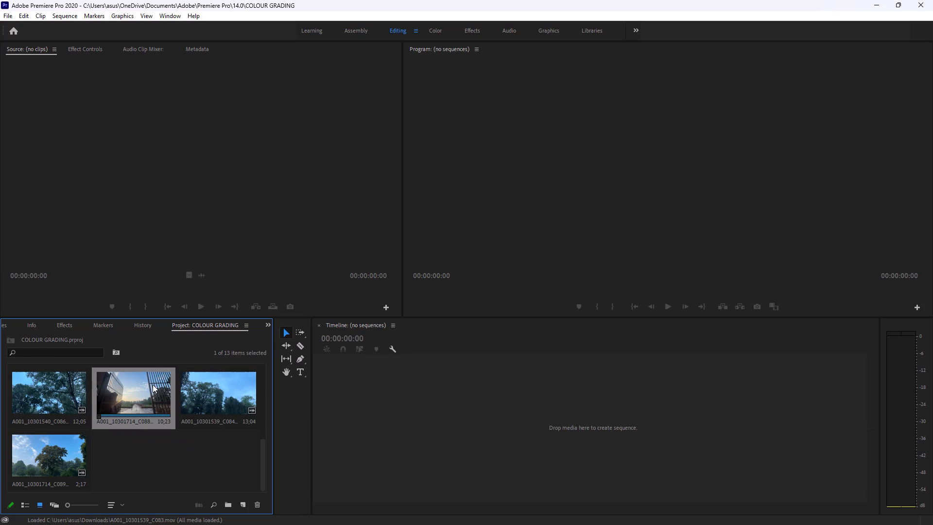
pyautogui.moveTo(190, 274); pyautogui.dragTo(331, 404)
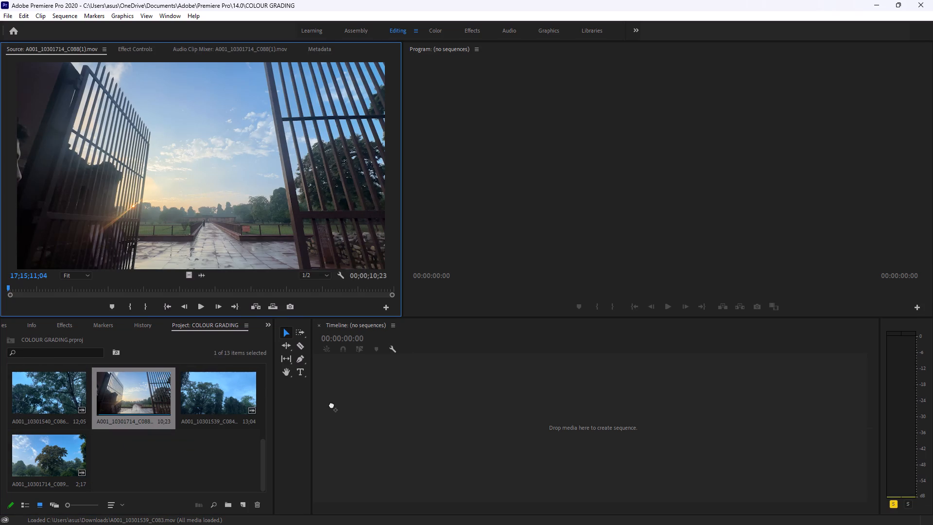
pyautogui.moveTo(331, 404); pyautogui.dragTo(327, 405)
# Preview the tree clip A001_10301540_C085(1).MOV and append its video only on track V1, directly after the gate clip.
pyautogui.scroll(11, 161, 428)
pyautogui.click(124, 395)
pyautogui.doubleClick(124, 395)
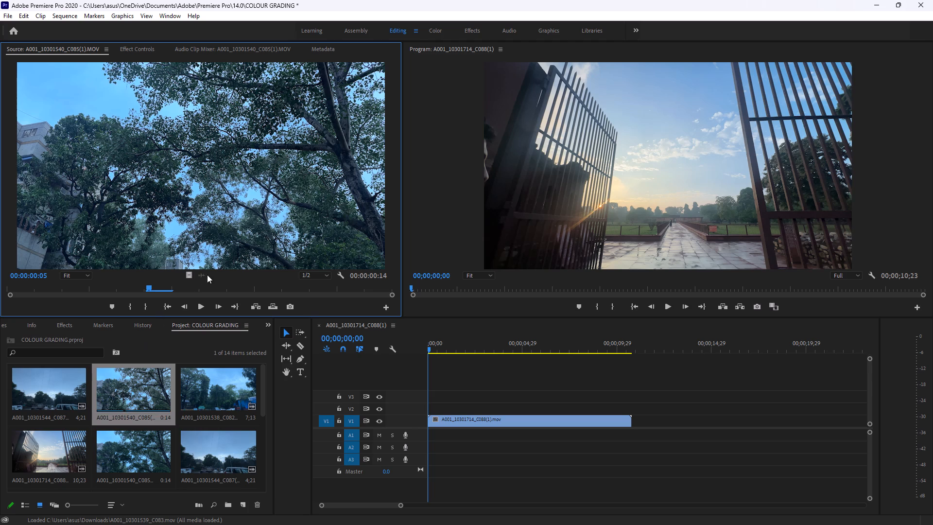
pyautogui.moveTo(150, 285); pyautogui.dragTo(233, 288)
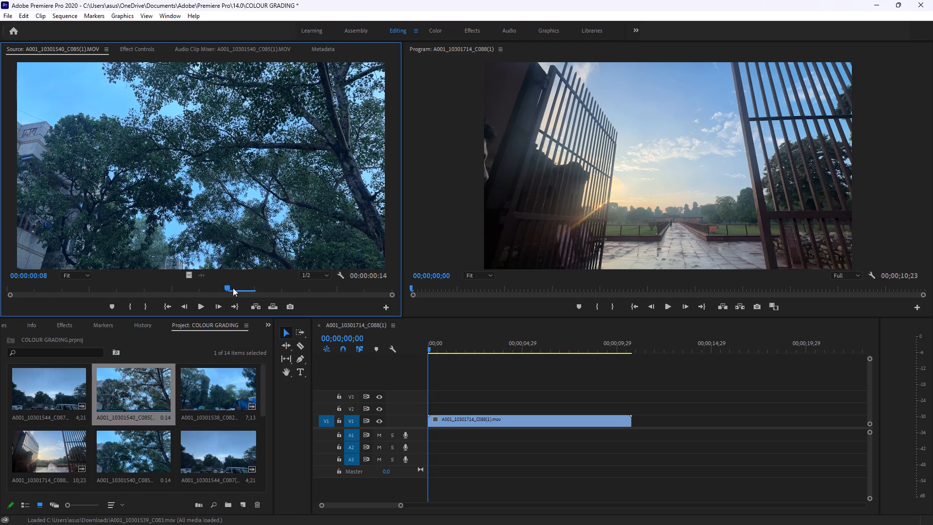
pyautogui.moveTo(233, 288); pyautogui.dragTo(180, 300)
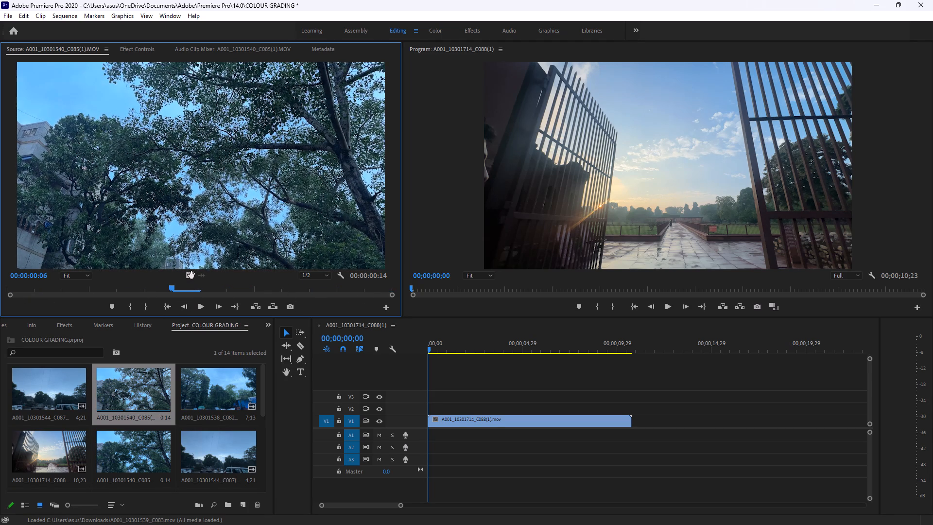
pyautogui.moveTo(191, 276); pyautogui.dragTo(635, 424)
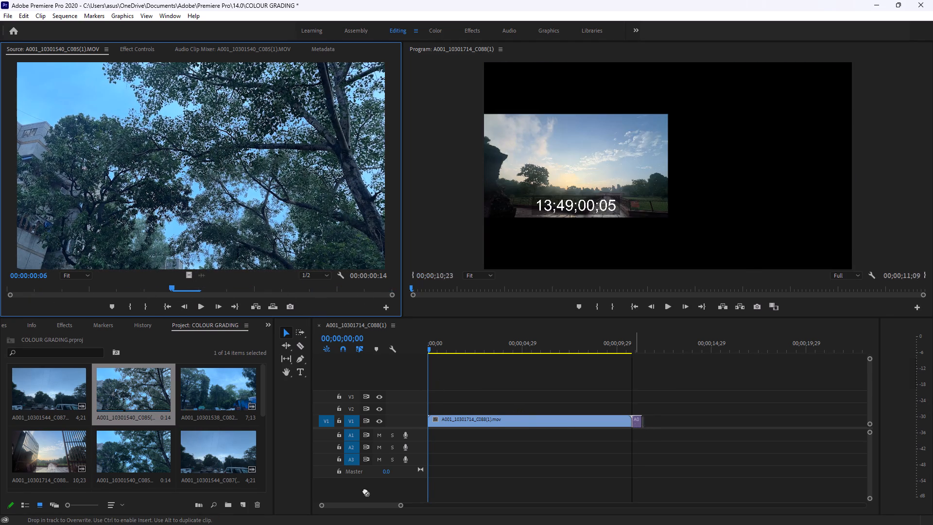
# Scrub through the gate clip in the sequence to review it, and return the playhead to the start.
pyautogui.moveTo(429, 345); pyautogui.dragTo(460, 348)
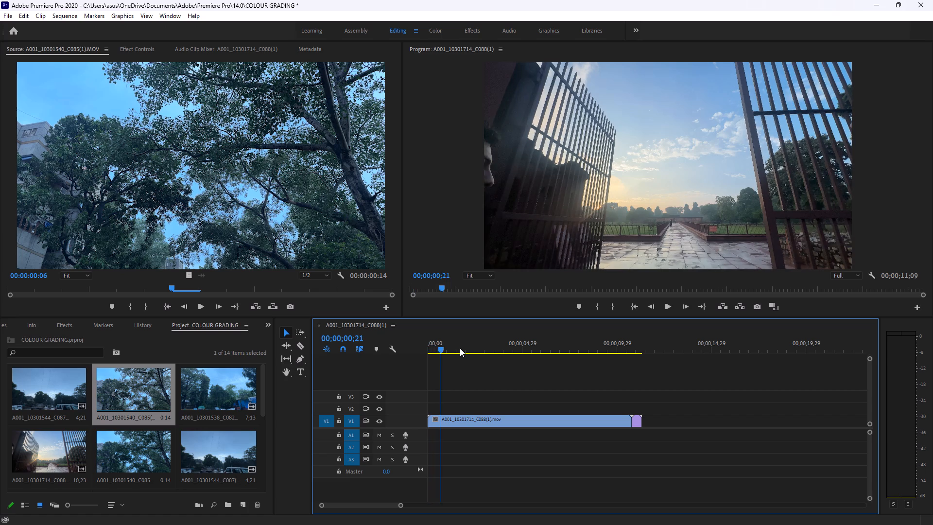
pyautogui.moveTo(460, 348); pyautogui.dragTo(520, 347)
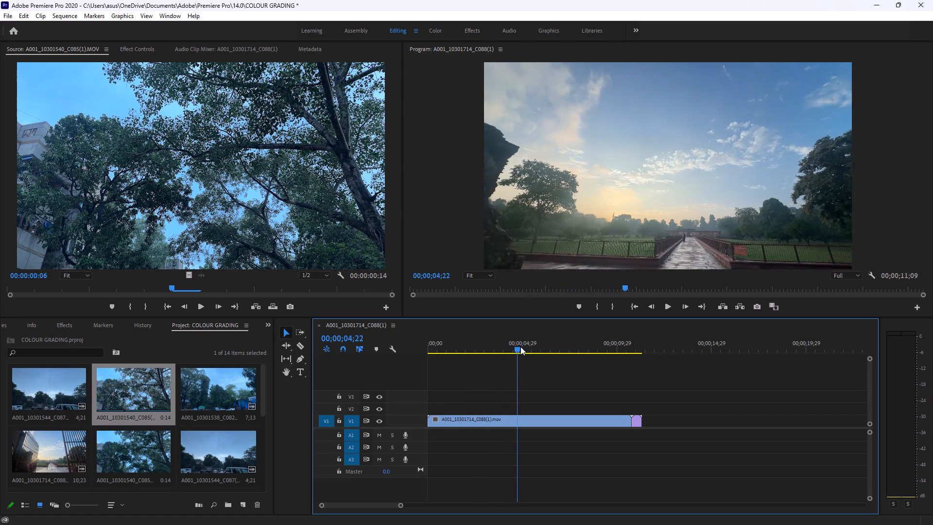
pyautogui.moveTo(520, 347); pyautogui.dragTo(595, 342)
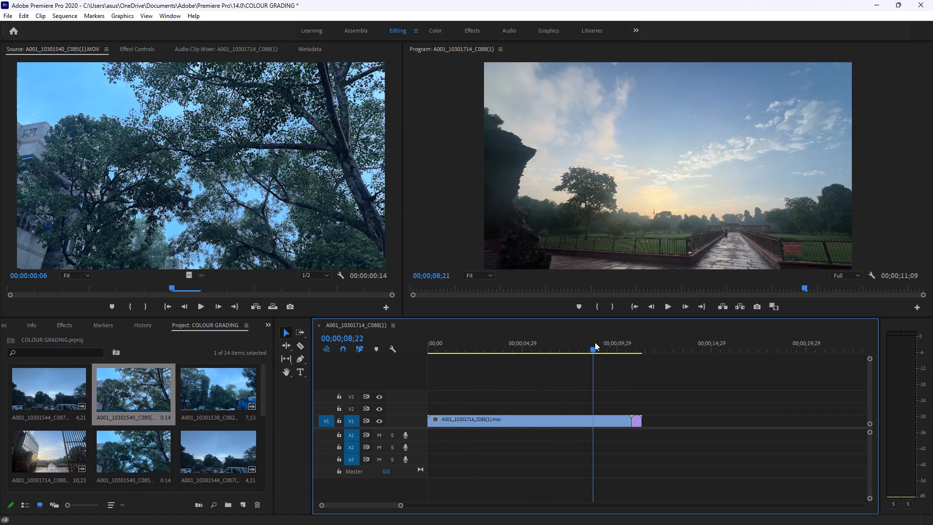
pyautogui.moveTo(595, 342); pyautogui.dragTo(525, 345)
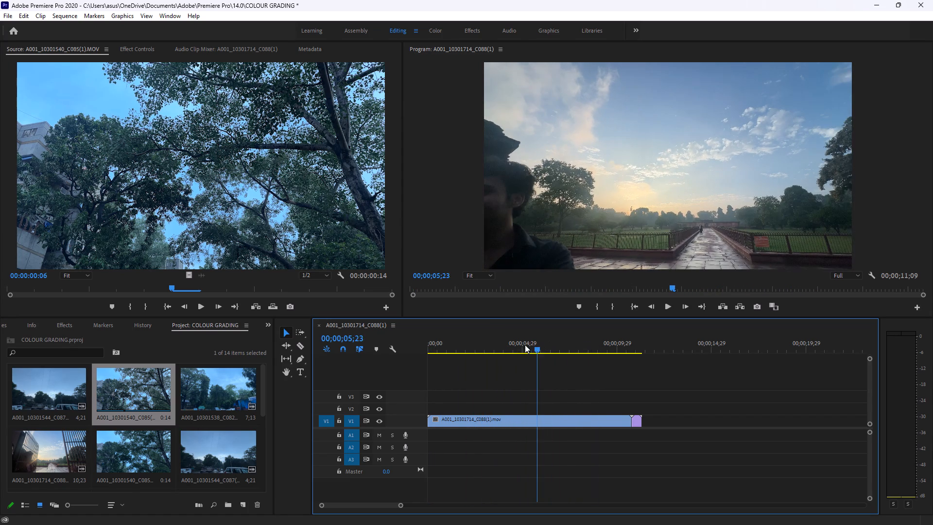
pyautogui.moveTo(525, 345); pyautogui.dragTo(452, 367)
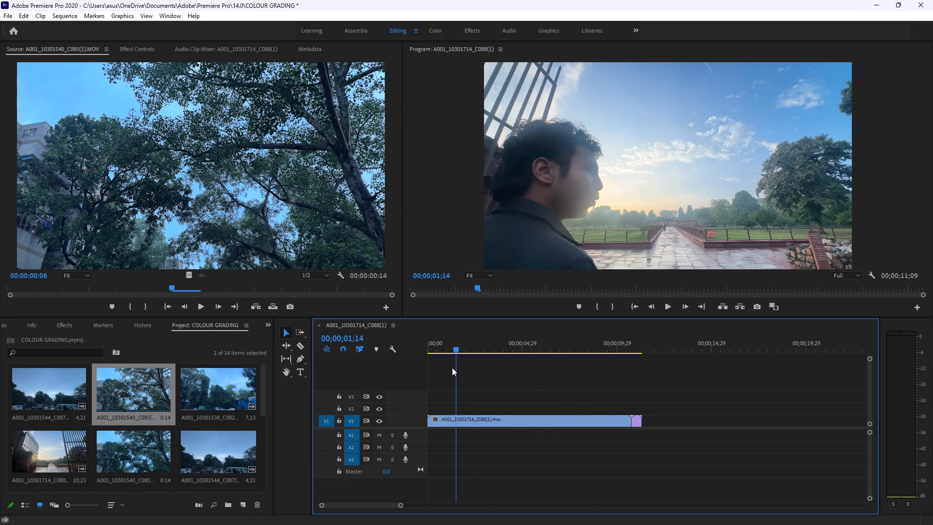
pyautogui.moveTo(452, 367); pyautogui.dragTo(371, 382)
# Preview the clip A001_10301714_C089.mov and append its video only at the end of track V1.
pyautogui.scroll(-6, 190, 420)
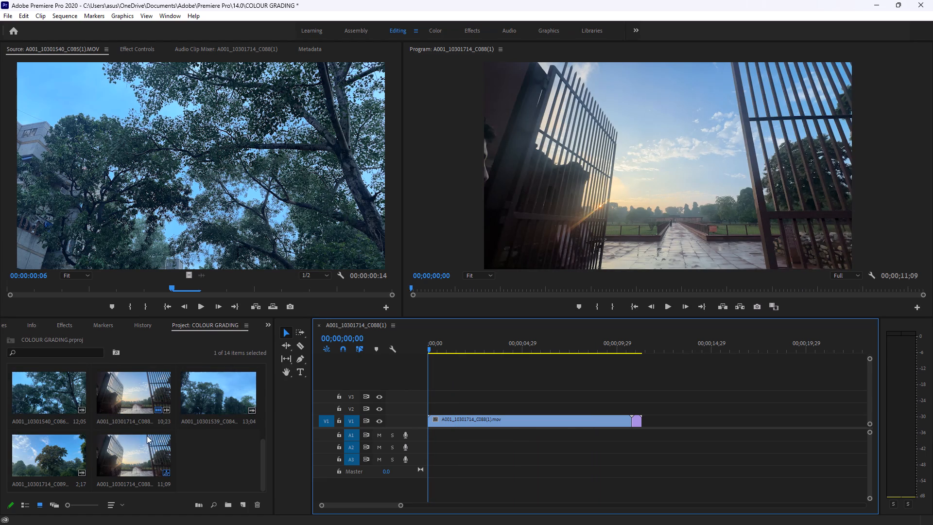
pyautogui.doubleClick(50, 461)
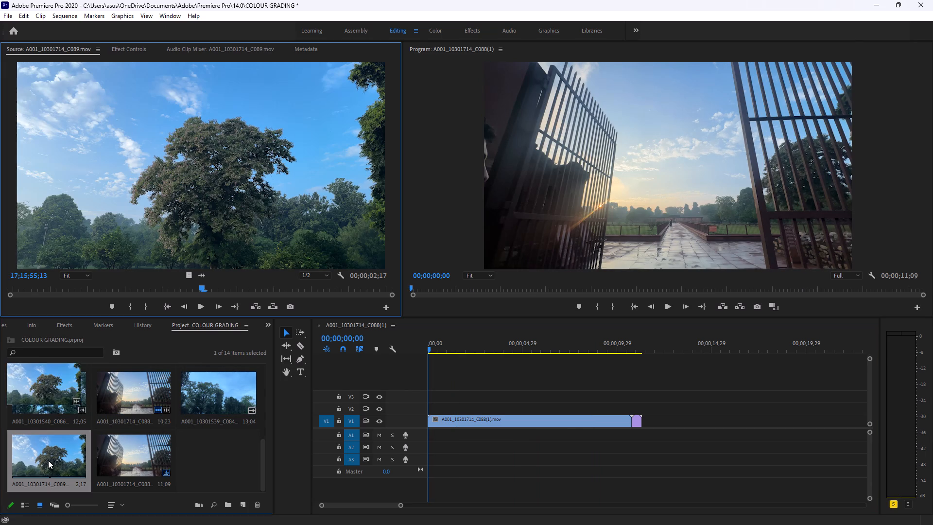
pyautogui.moveTo(202, 290); pyautogui.dragTo(15, 291)
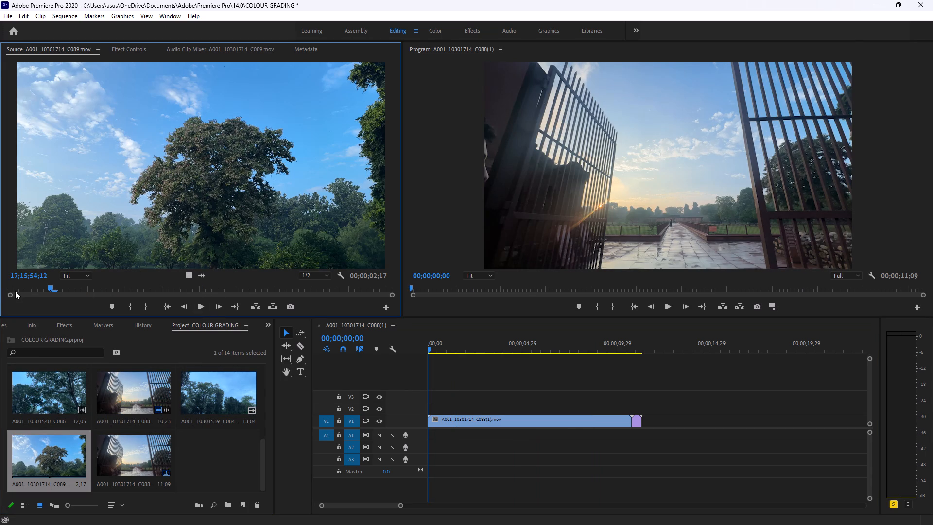
pyautogui.moveTo(15, 291); pyautogui.dragTo(386, 291)
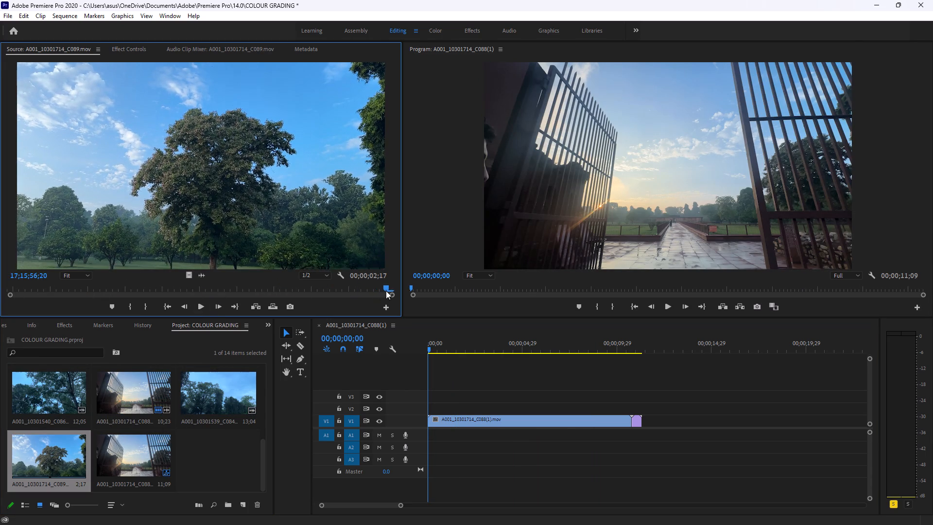
pyautogui.moveTo(386, 291); pyautogui.dragTo(0, 303)
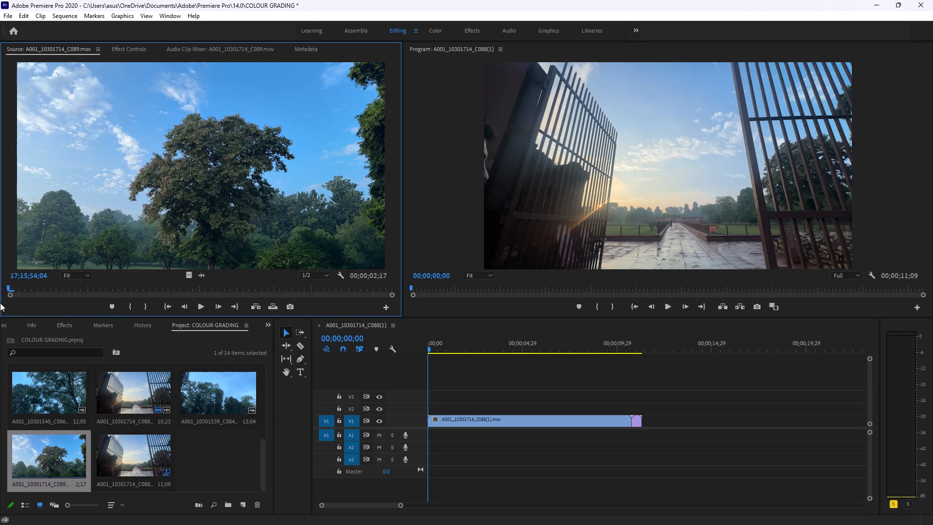
pyautogui.moveTo(0, 303); pyautogui.dragTo(94, 289)
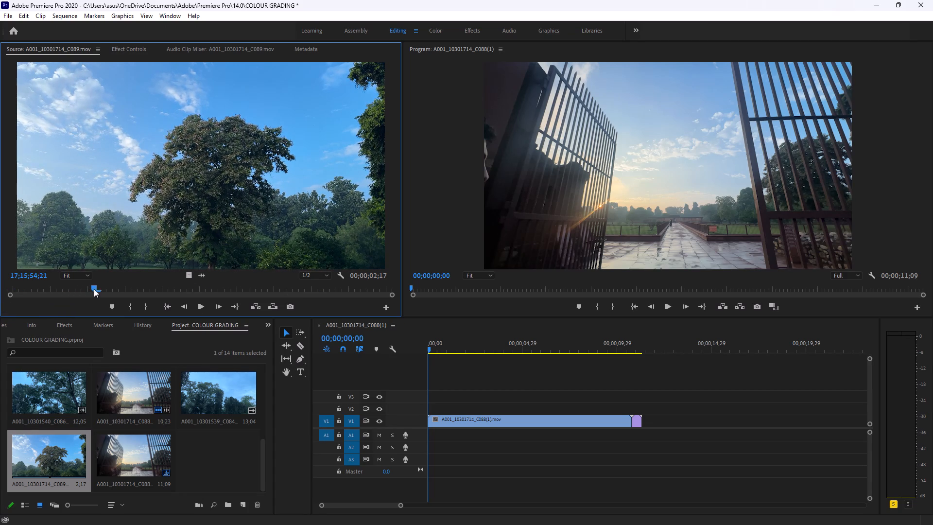
pyautogui.moveTo(94, 289); pyautogui.dragTo(179, 277)
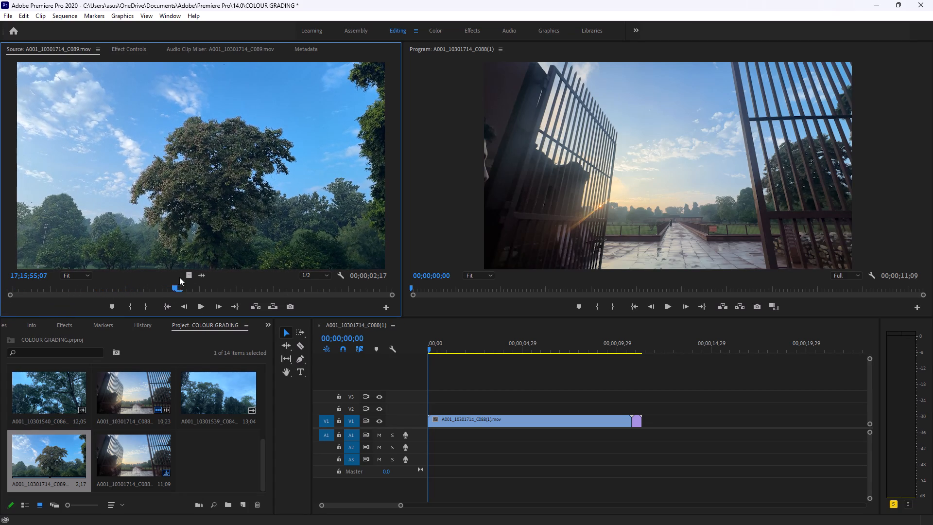
pyautogui.moveTo(179, 277); pyautogui.dragTo(239, 282)
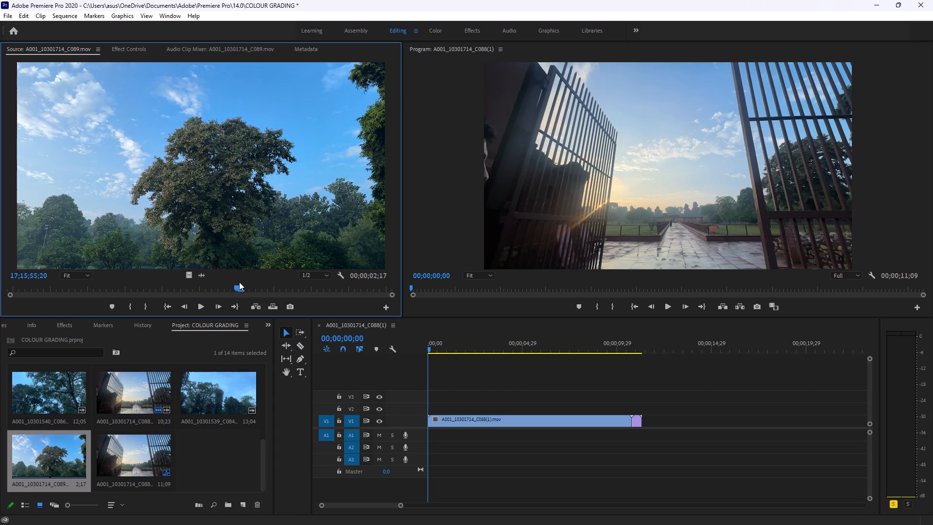
pyautogui.moveTo(239, 282); pyautogui.dragTo(218, 299)
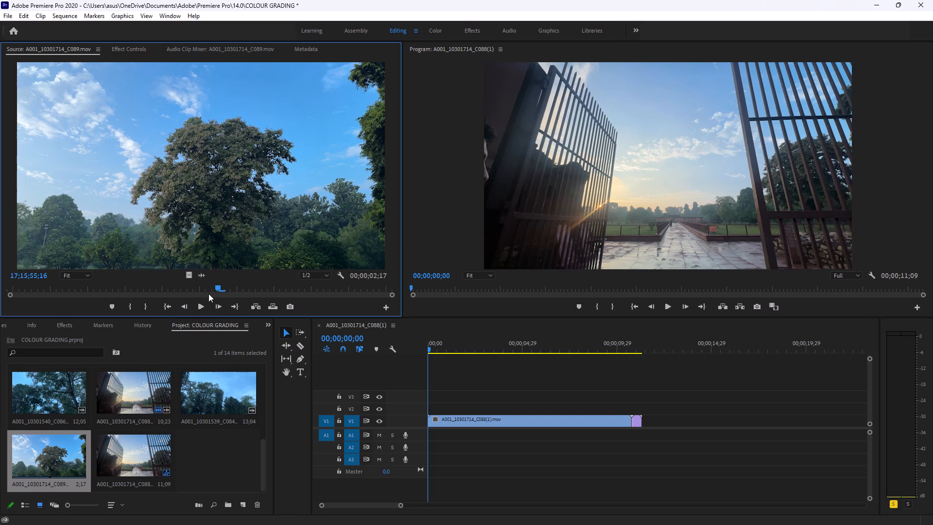
pyautogui.moveTo(190, 275); pyautogui.dragTo(653, 421)
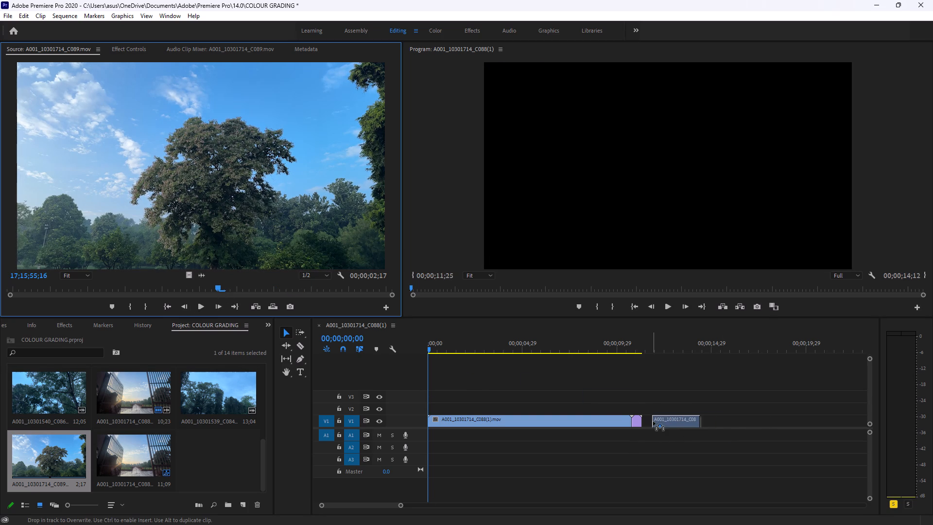
pyautogui.moveTo(653, 421); pyautogui.dragTo(645, 420)
# Preview the street traffic clip A001_10301544_C087(1).mov and append its video only at the end of track V1.
pyautogui.scroll(1, 154, 440)
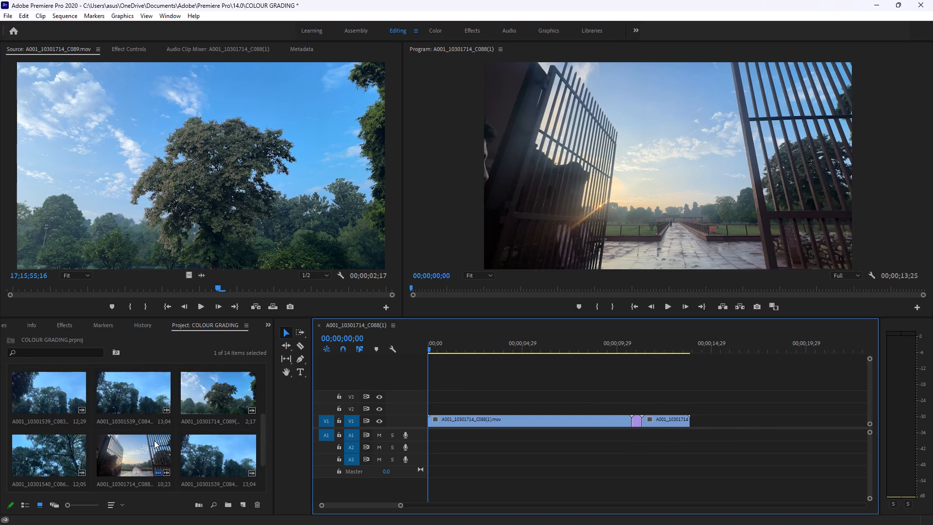
pyautogui.scroll(1, 154, 440)
pyautogui.doubleClick(204, 394)
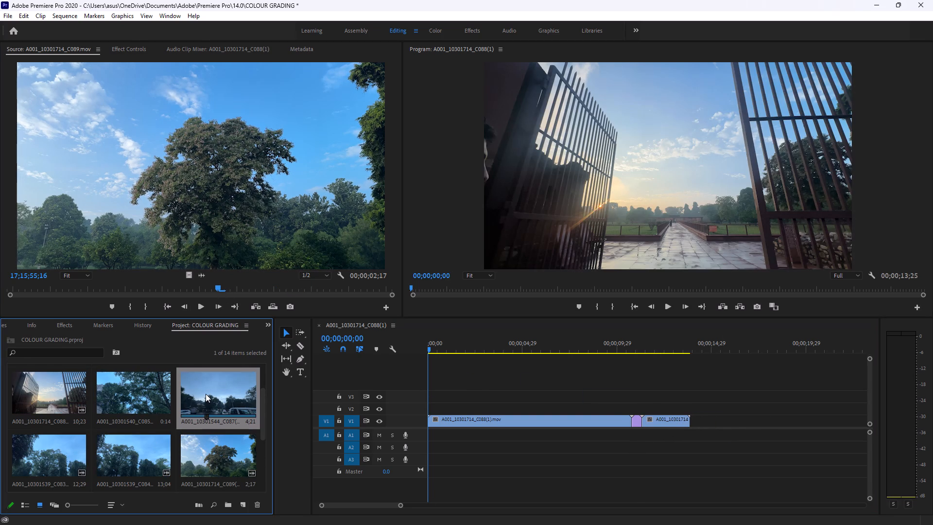
pyautogui.doubleClick(206, 394)
pyautogui.moveTo(129, 285); pyautogui.dragTo(316, 303)
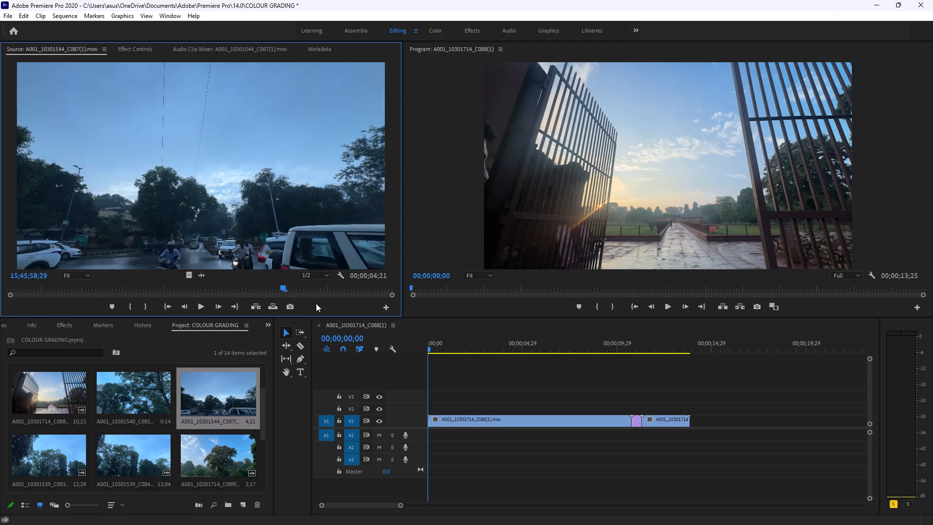
pyautogui.moveTo(316, 303); pyautogui.dragTo(363, 313)
pyautogui.moveTo(190, 277); pyautogui.dragTo(536, 315)
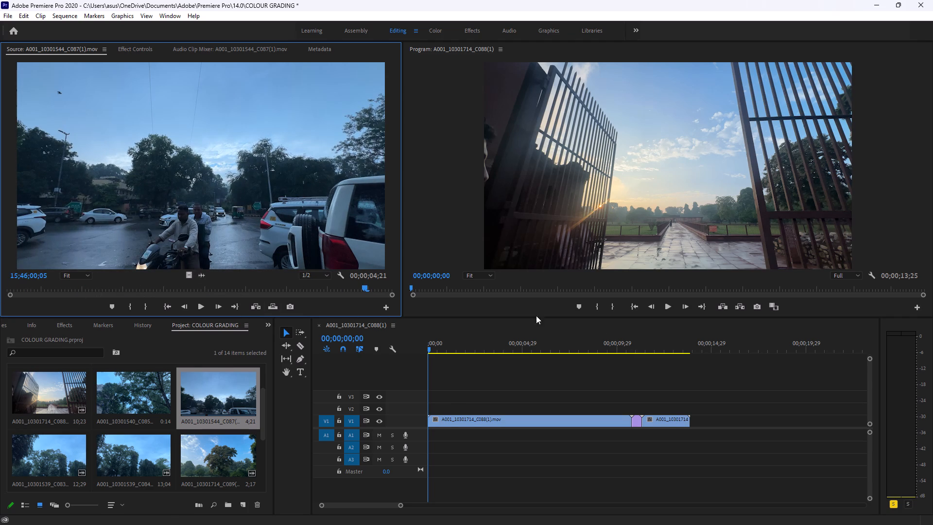
pyautogui.moveTo(536, 315); pyautogui.dragTo(693, 421)
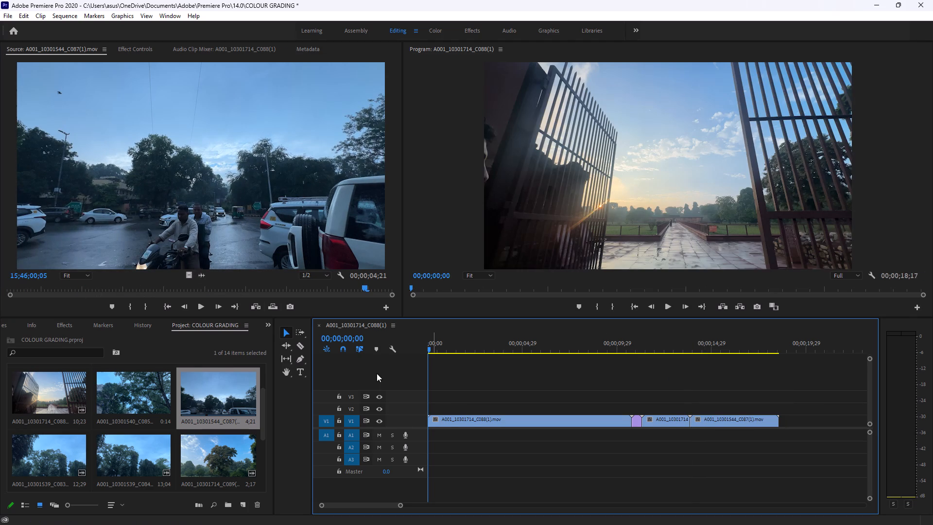
# Scrub through the sequence across the gate, tree, park and street traffic clips to review them.
pyautogui.moveTo(428, 346); pyautogui.dragTo(631, 378)
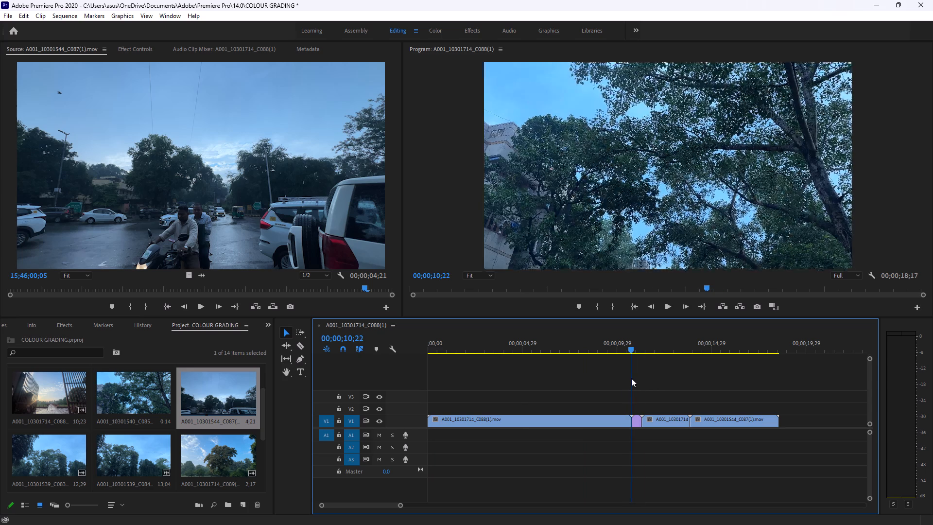
pyautogui.moveTo(631, 378); pyautogui.dragTo(639, 379)
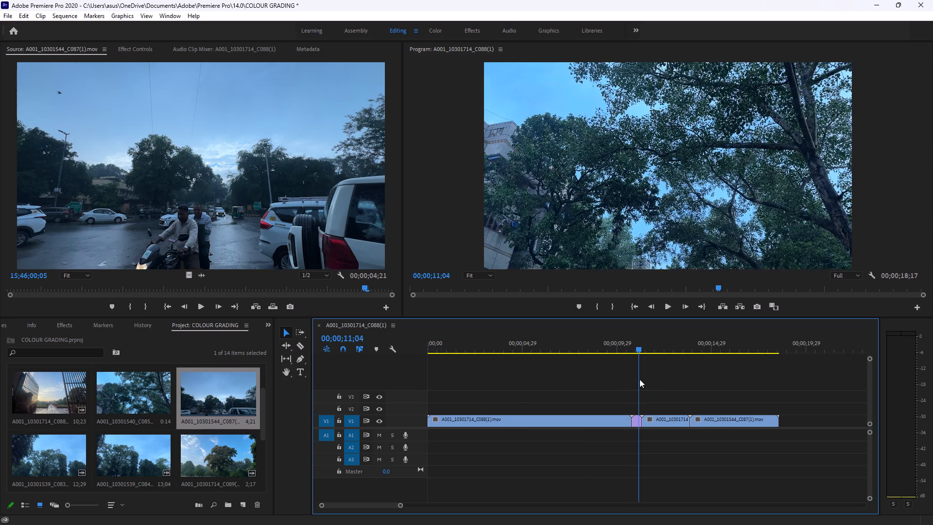
pyautogui.moveTo(639, 379); pyautogui.dragTo(694, 383)
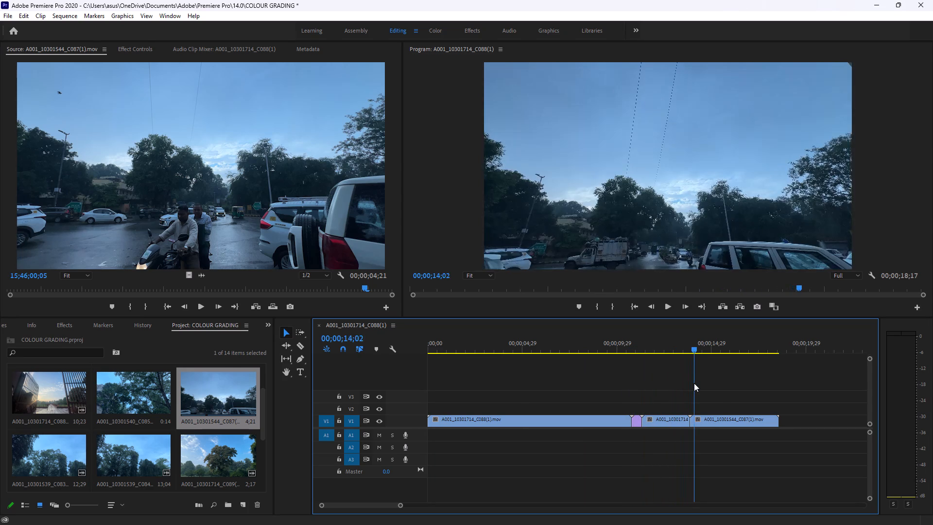
pyautogui.moveTo(694, 383); pyautogui.dragTo(669, 380)
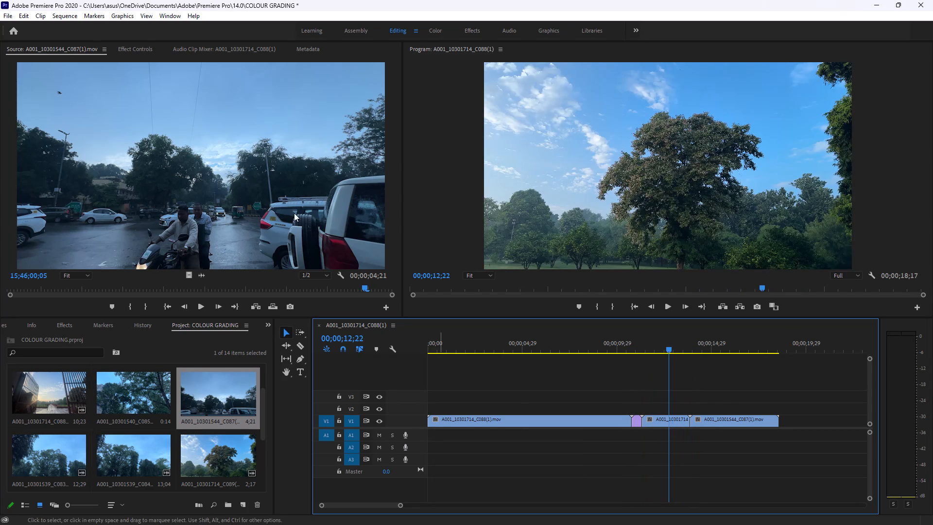
# Switch to the Color workspace, move the playhead to 00;00;02;26 and select the gate clip on V1 for grading.
pyautogui.doubleClick(434, 32)
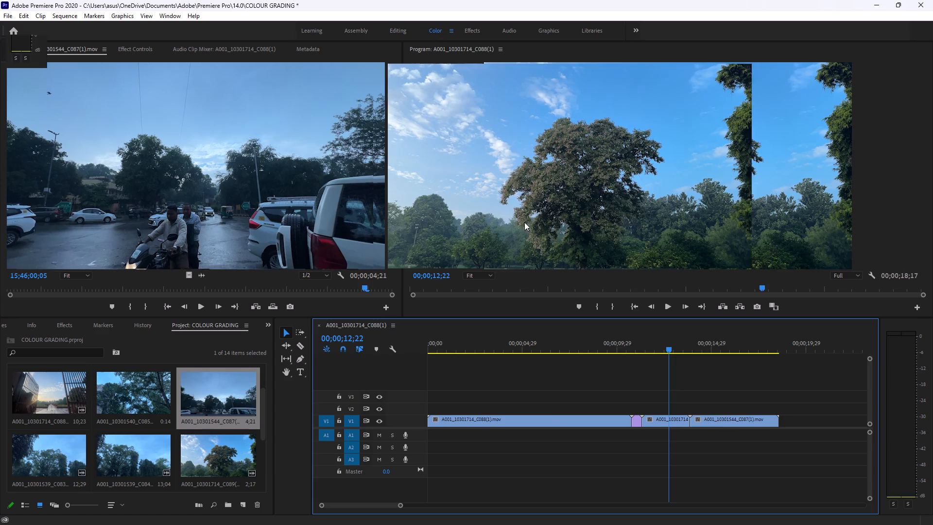
pyautogui.moveTo(532, 344); pyautogui.dragTo(348, 350)
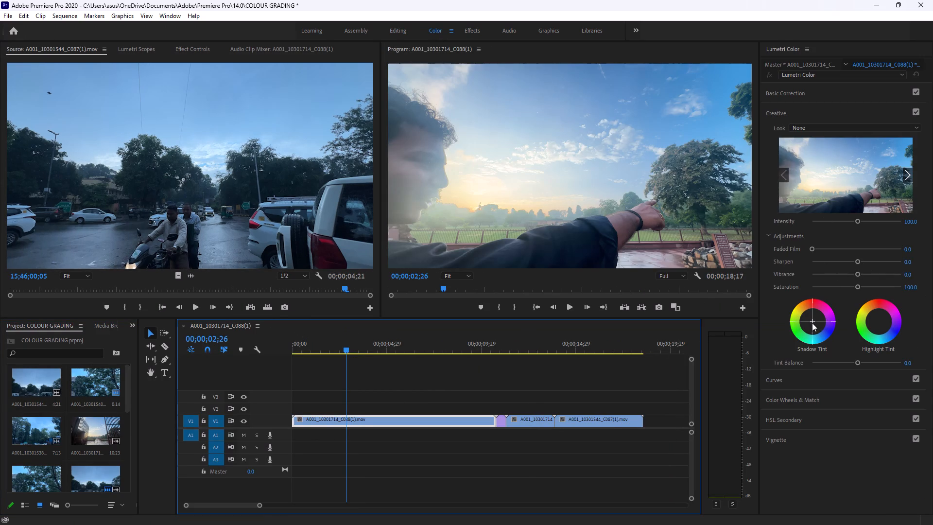
pyautogui.click(392, 420)
# In the gate clip's Lumetri Creative settings, set Tint Balance to 3.3 and Intensity to 94.6, keeping the Look at None.
pyautogui.click(857, 259)
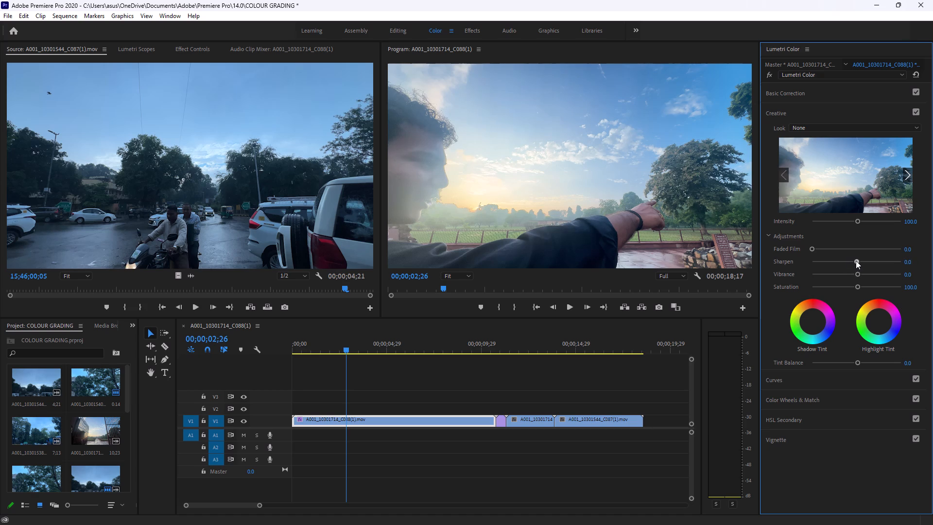
pyautogui.click(857, 361)
pyautogui.scroll(5, 854, 217)
pyautogui.doubleClick(914, 70)
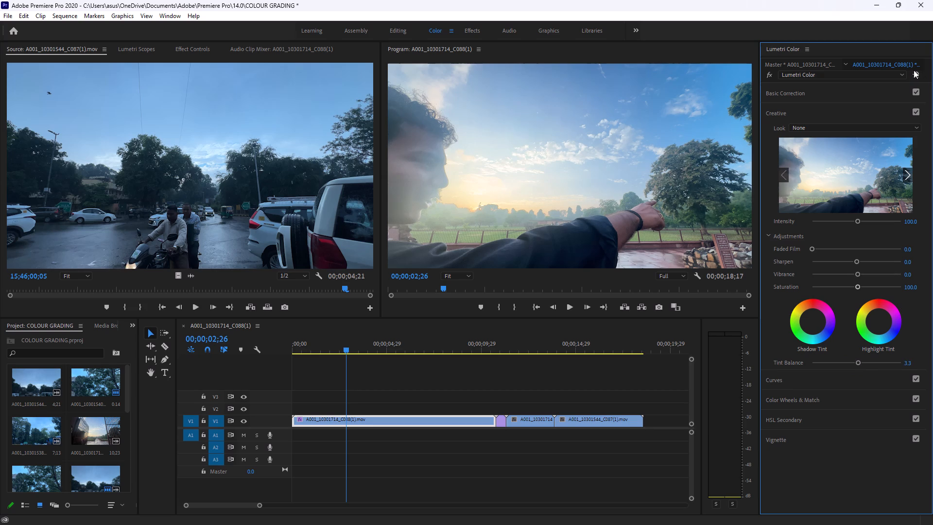
pyautogui.doubleClick(914, 70)
pyautogui.click(829, 131)
pyautogui.click(808, 128)
pyautogui.click(856, 218)
# Try different Highlight Tint colours on the gate clip and settle on a pink-magenta tint for the sky.
pyautogui.moveTo(882, 318); pyautogui.dragTo(829, 313)
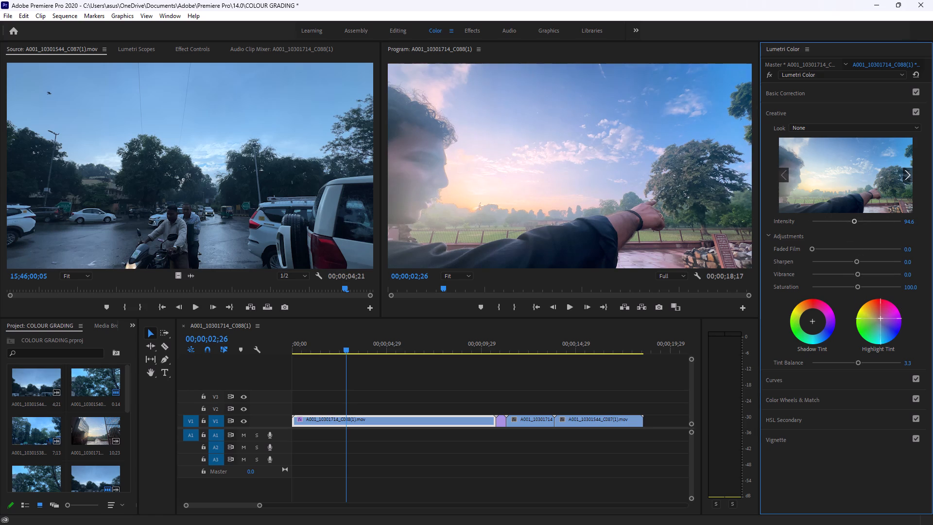
pyautogui.moveTo(829, 313); pyautogui.dragTo(801, 366)
pyautogui.moveTo(801, 366); pyautogui.dragTo(925, 384)
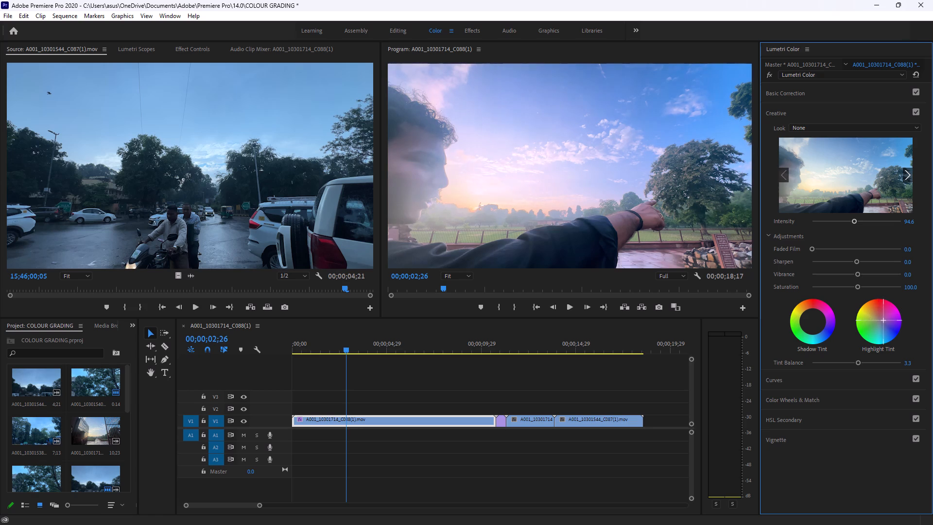
pyautogui.moveTo(925, 384); pyautogui.dragTo(742, 204)
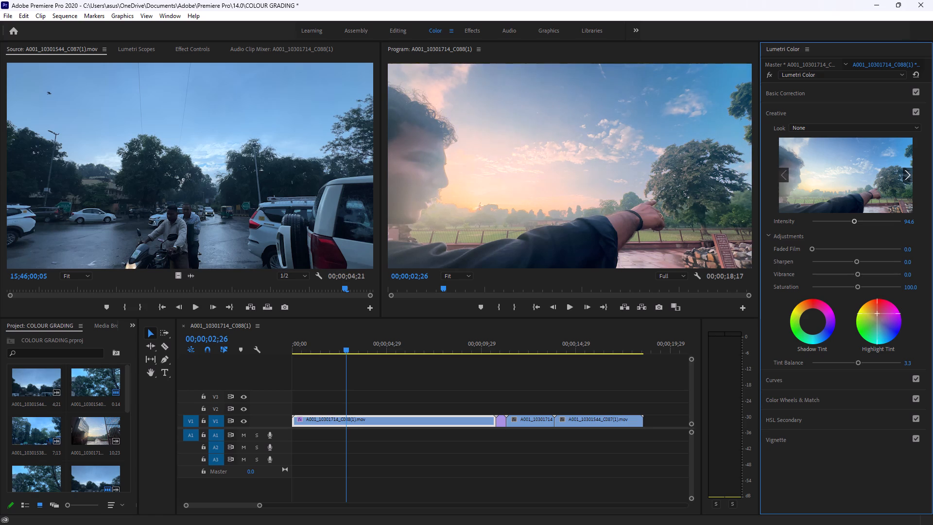
pyautogui.moveTo(742, 204); pyautogui.dragTo(862, 205)
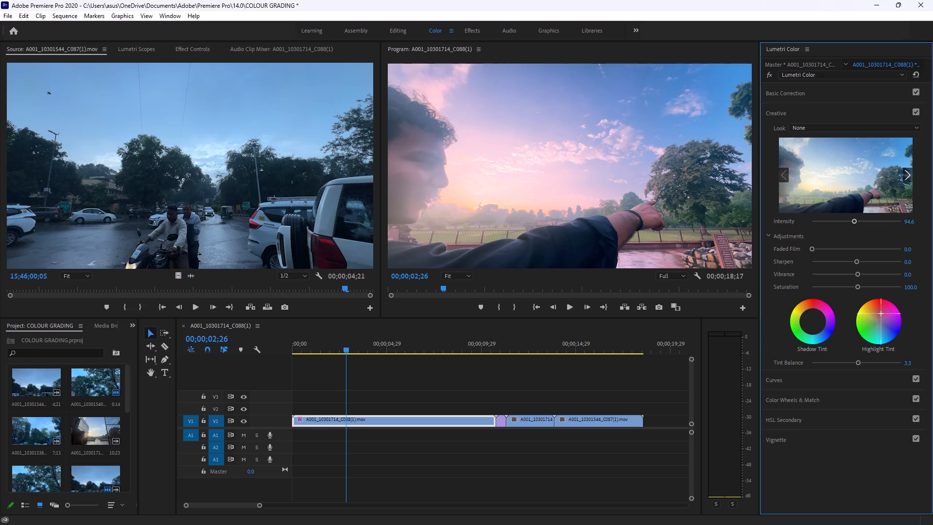
pyautogui.moveTo(862, 205); pyautogui.dragTo(856, 208)
pyautogui.moveTo(852, 327); pyautogui.dragTo(845, 326)
pyautogui.moveTo(881, 310); pyautogui.dragTo(881, 324)
pyautogui.moveTo(881, 324); pyautogui.dragTo(731, 327)
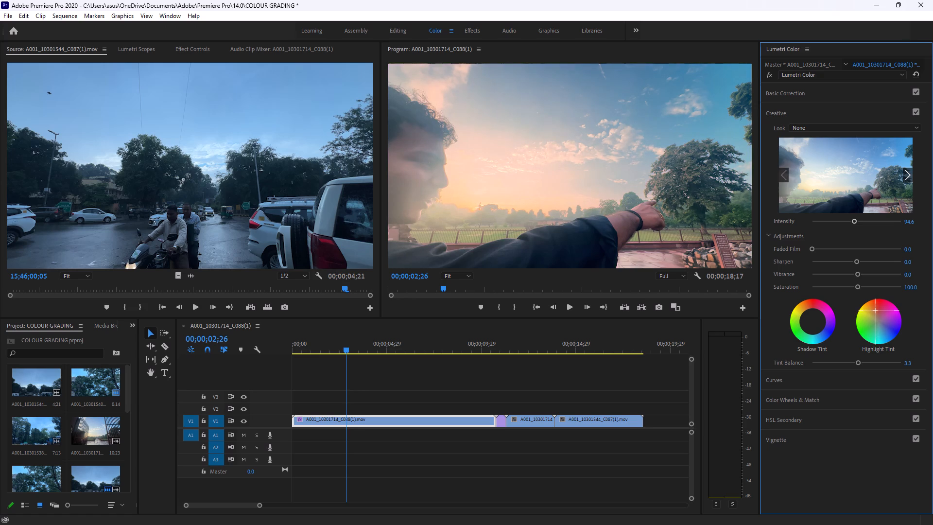
pyautogui.moveTo(731, 327); pyautogui.dragTo(917, 330)
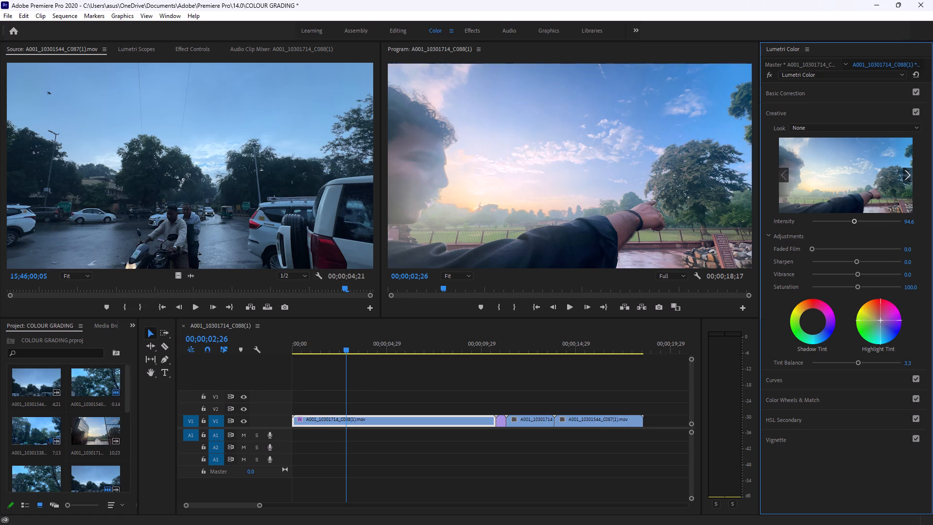
pyautogui.moveTo(917, 330); pyautogui.dragTo(864, 404)
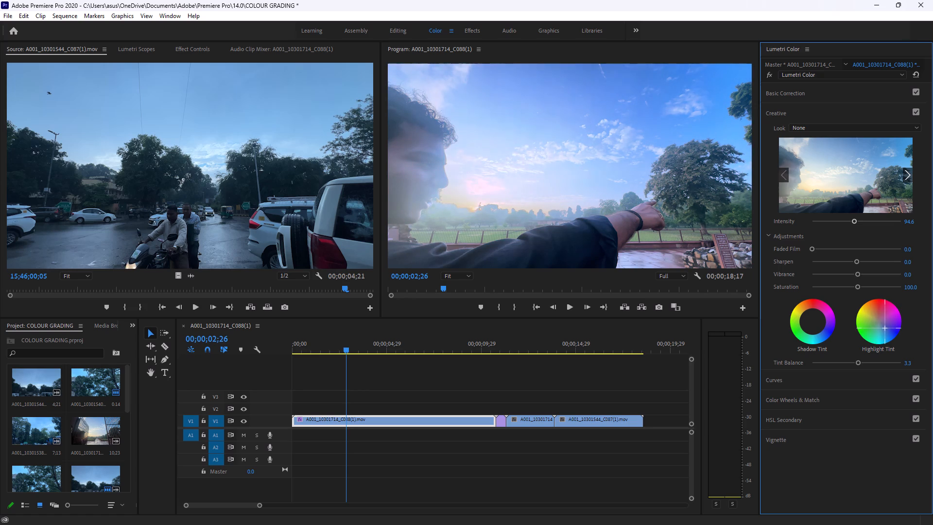
pyautogui.moveTo(864, 404); pyautogui.dragTo(873, 322)
pyautogui.moveTo(873, 322); pyautogui.dragTo(895, 194)
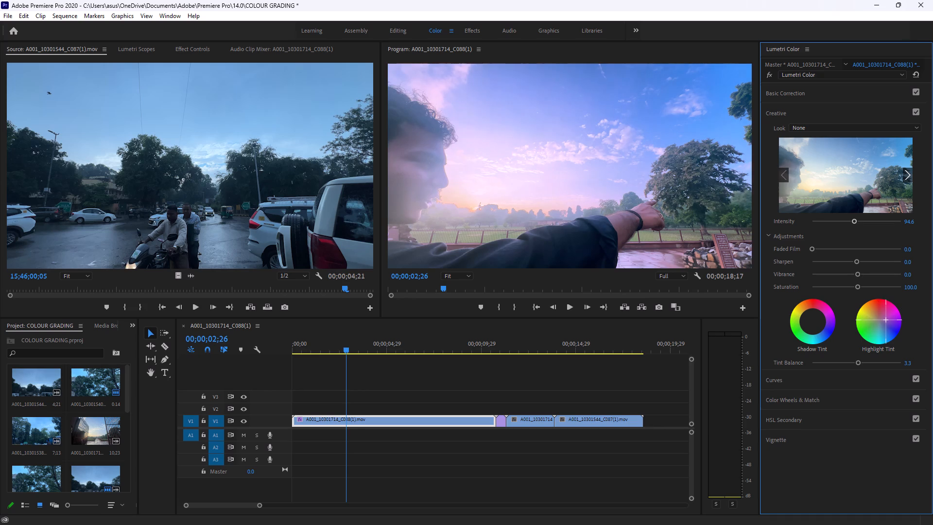
pyautogui.moveTo(895, 194); pyautogui.dragTo(929, 93)
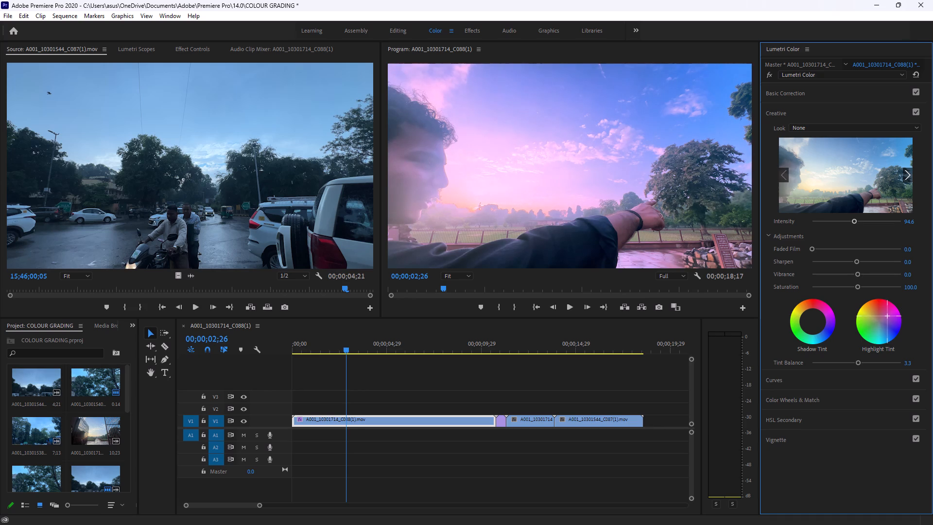
pyautogui.moveTo(929, 93); pyautogui.dragTo(850, 326)
pyautogui.moveTo(850, 326); pyautogui.dragTo(832, 344)
pyautogui.moveTo(832, 344); pyautogui.dragTo(844, 319)
# Shift the gate clip's Shadow Tint slightly toward magenta.
pyautogui.moveTo(812, 319); pyautogui.dragTo(863, 299)
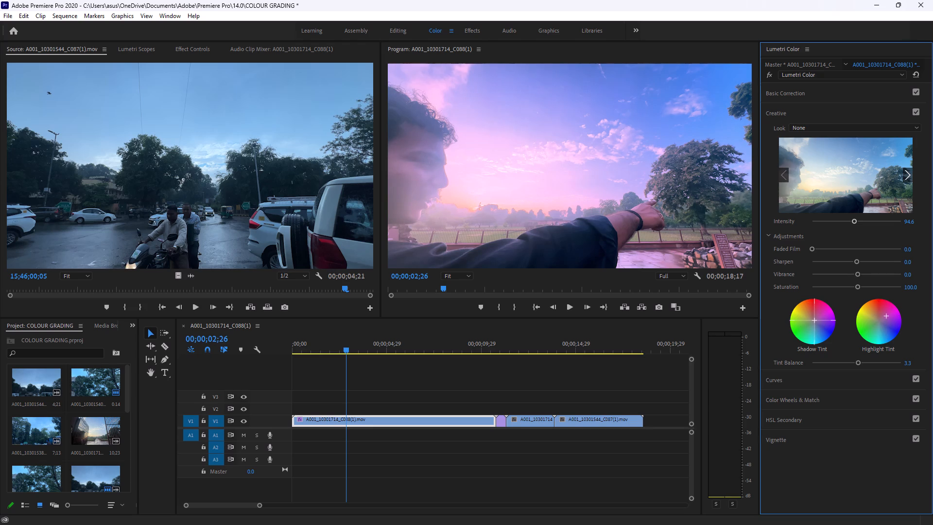
pyautogui.moveTo(863, 299); pyautogui.dragTo(846, 334)
pyautogui.moveTo(846, 334); pyautogui.dragTo(927, 345)
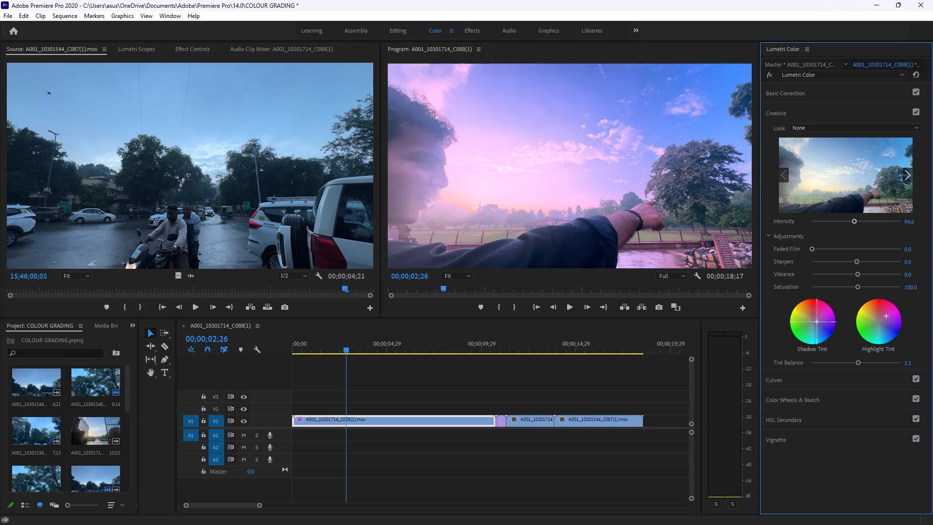
pyautogui.moveTo(927, 345); pyautogui.dragTo(786, 313)
pyautogui.moveTo(786, 313); pyautogui.dragTo(913, 321)
# Set the gate clip's creative Saturation to 121.7 and Vibrance to 21.7.
pyautogui.moveTo(856, 288); pyautogui.dragTo(874, 289)
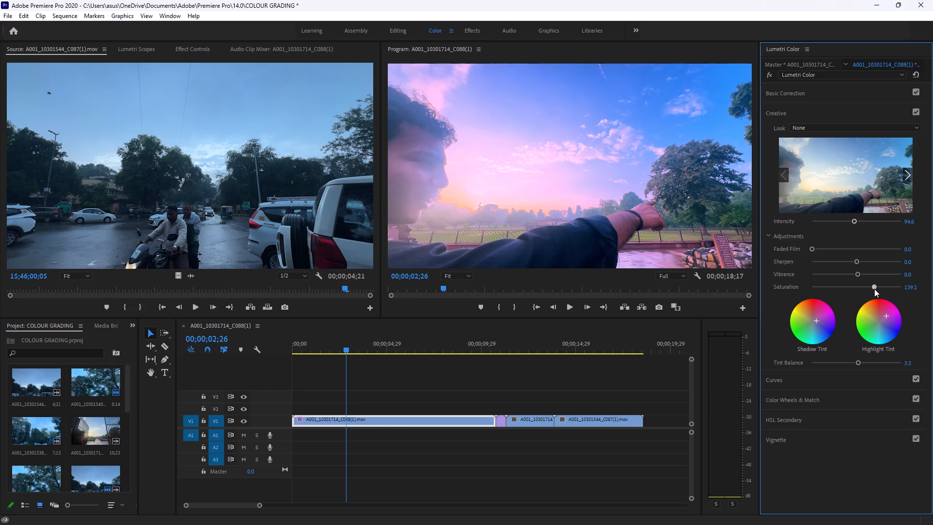
pyautogui.moveTo(874, 289); pyautogui.dragTo(876, 287)
pyautogui.moveTo(876, 287); pyautogui.dragTo(865, 294)
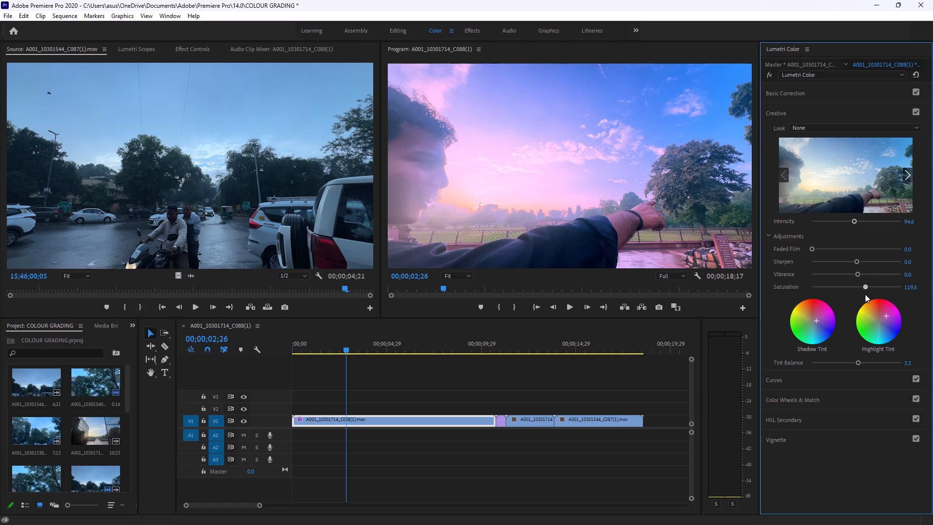
pyautogui.moveTo(865, 294); pyautogui.dragTo(865, 294)
pyautogui.moveTo(858, 272); pyautogui.dragTo(865, 273)
# Set the gate clip's creative Vibrance to 16.3 and Sharpen to 13.0.
pyautogui.moveTo(865, 273); pyautogui.dragTo(860, 278)
pyautogui.moveTo(860, 278); pyautogui.dragTo(900, 276)
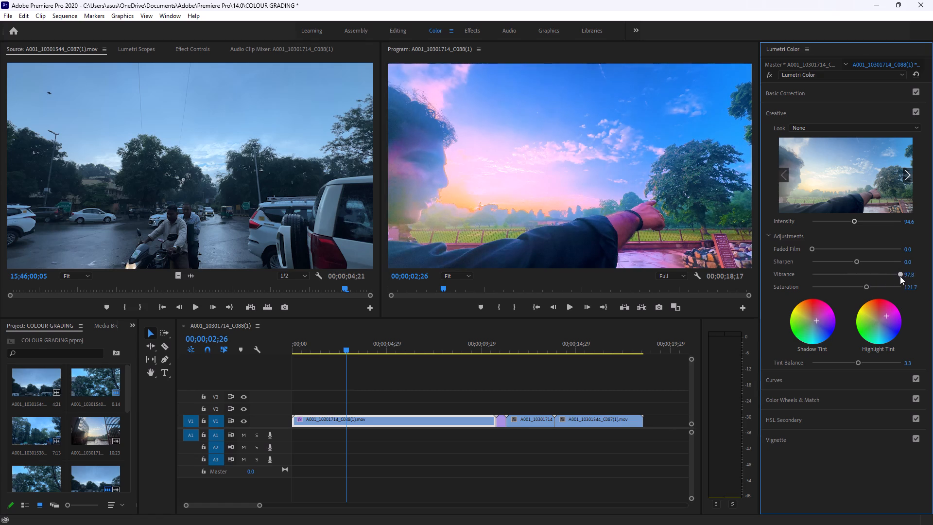
pyautogui.moveTo(900, 276); pyautogui.dragTo(855, 285)
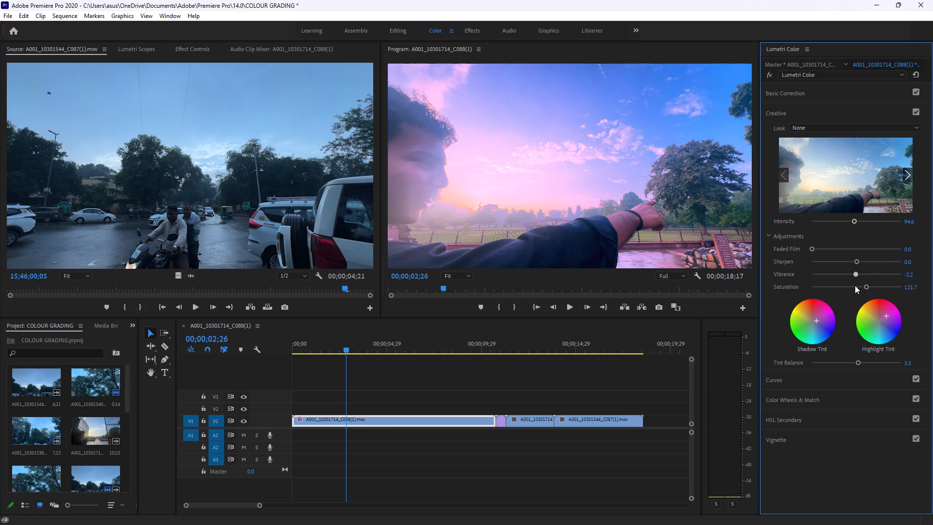
pyautogui.moveTo(855, 285); pyautogui.dragTo(863, 286)
pyautogui.moveTo(858, 259); pyautogui.dragTo(877, 266)
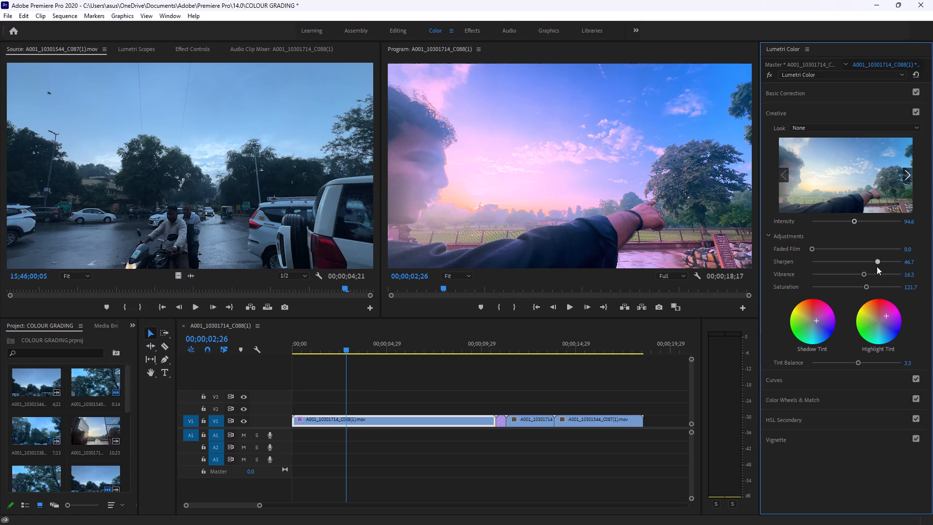
pyautogui.moveTo(877, 266); pyautogui.dragTo(862, 269)
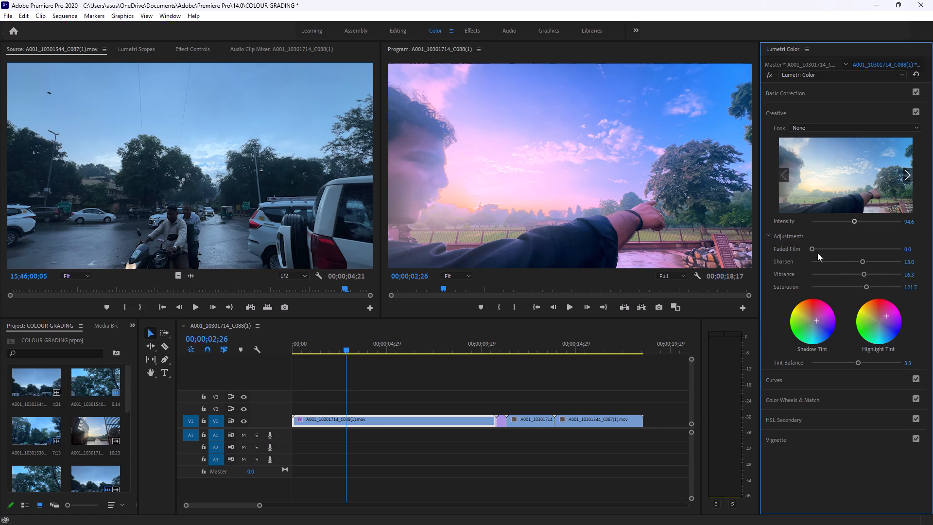
# Set the gate clip's Faded Film to 21.2 and Tint Balance to 14.1.
pyautogui.moveTo(813, 250); pyautogui.dragTo(817, 254)
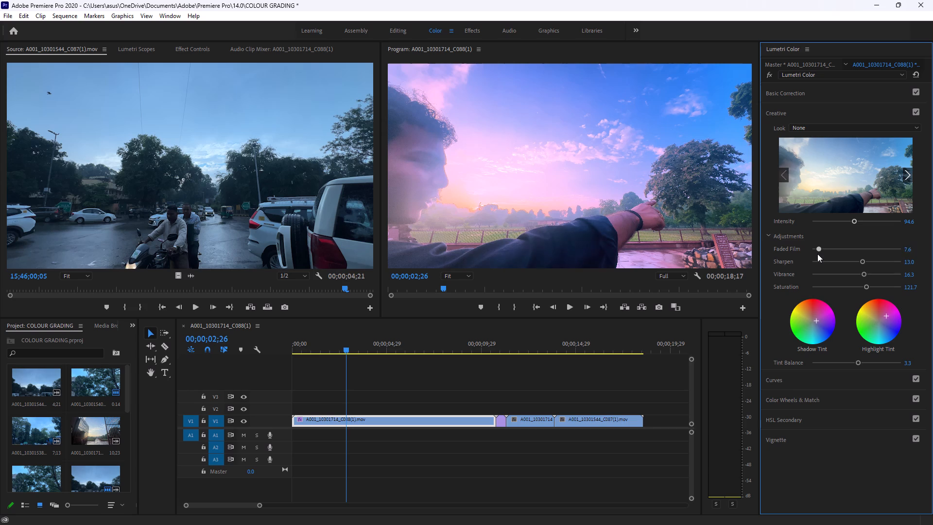
pyautogui.moveTo(817, 254); pyautogui.dragTo(826, 260)
pyautogui.moveTo(826, 260); pyautogui.dragTo(829, 261)
pyautogui.moveTo(829, 261); pyautogui.dragTo(830, 261)
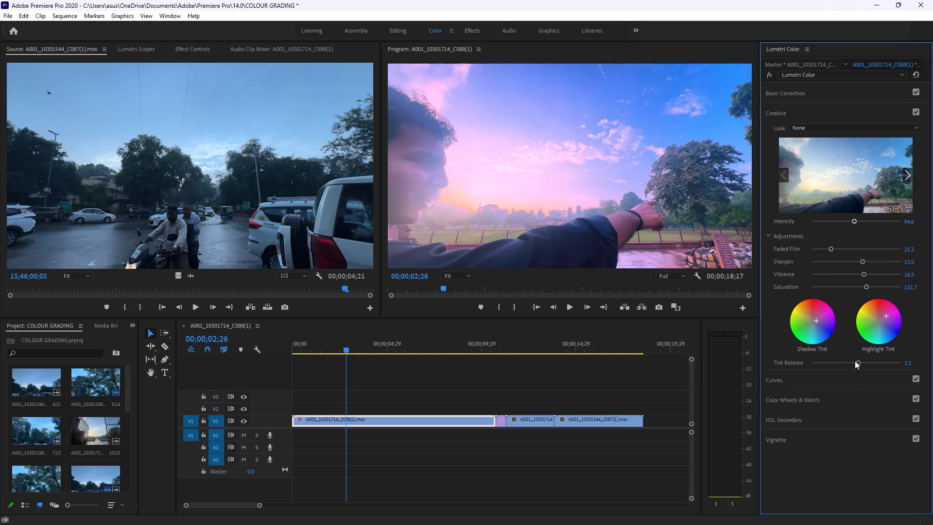
pyautogui.click(858, 362)
# In the gate clip's RGB Curves, add a midtone point on the master curve and pull it slightly below the diagonal.
pyautogui.scroll(-3, 782, 353)
pyautogui.doubleClick(805, 383)
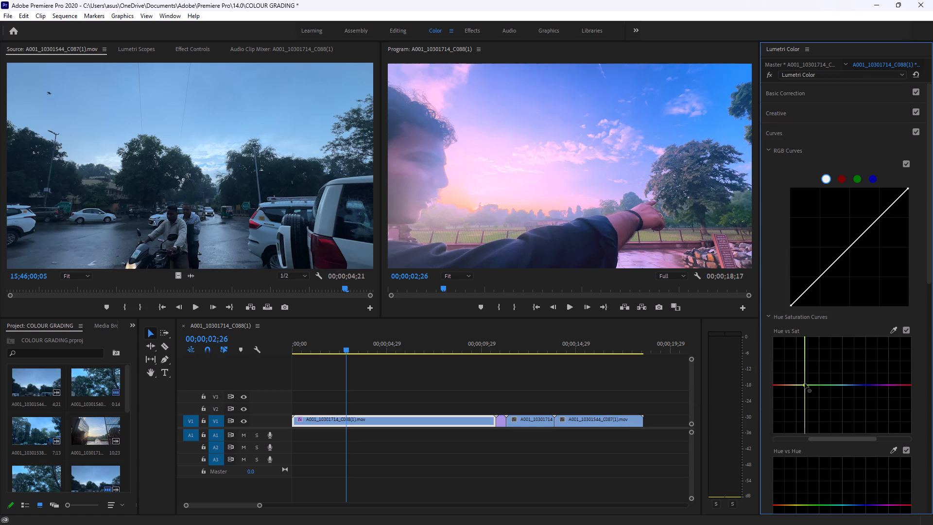
pyautogui.click(850, 248)
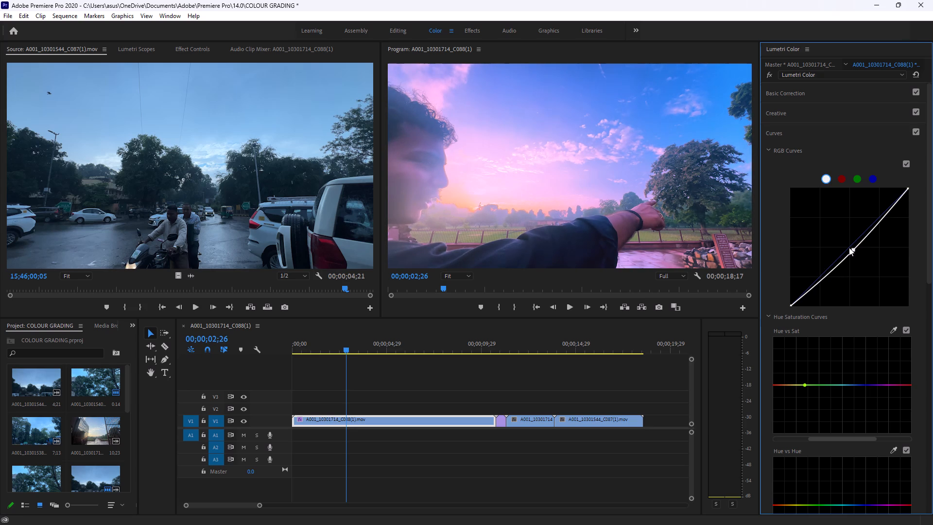
pyautogui.click(849, 247)
# Add a point just above the middle of the red curve and raise it slightly above the diagonal.
pyautogui.click(843, 181)
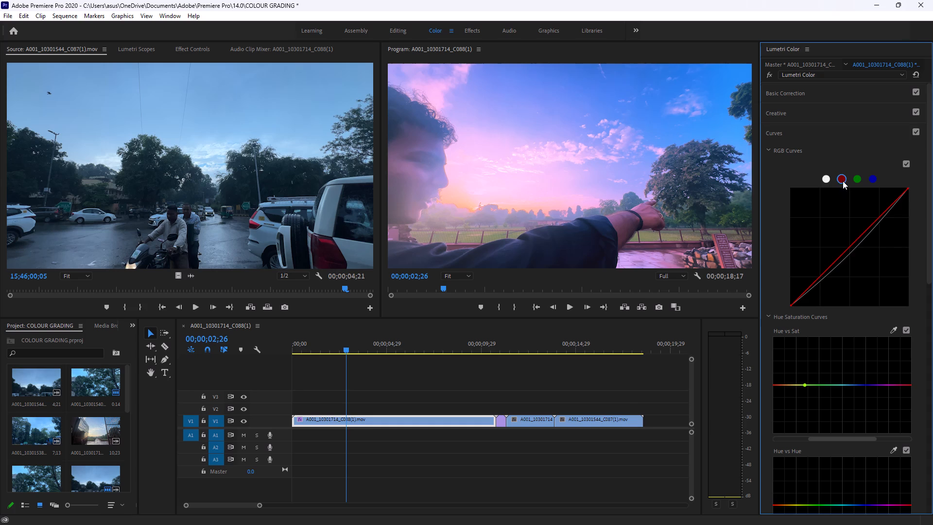
pyautogui.moveTo(855, 243); pyautogui.dragTo(851, 242)
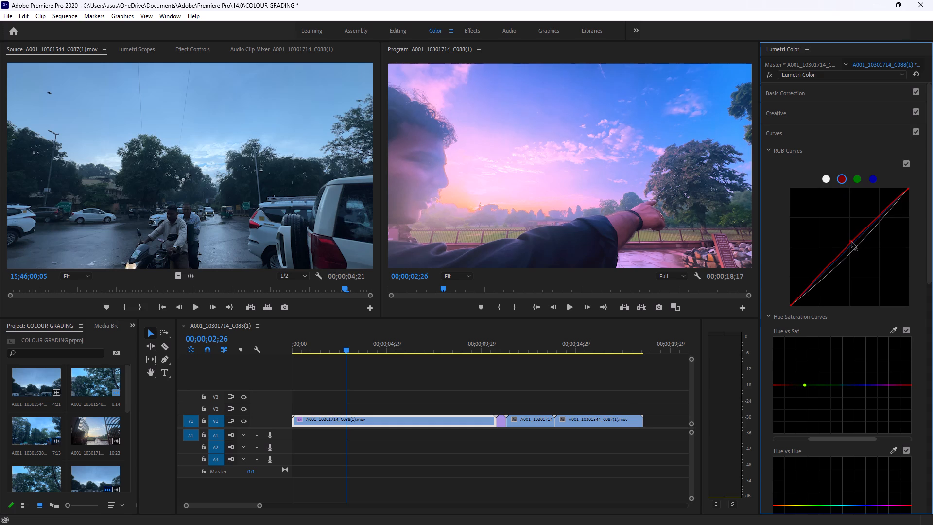
pyautogui.moveTo(851, 242); pyautogui.dragTo(853, 240)
pyautogui.moveTo(853, 240); pyautogui.dragTo(858, 231)
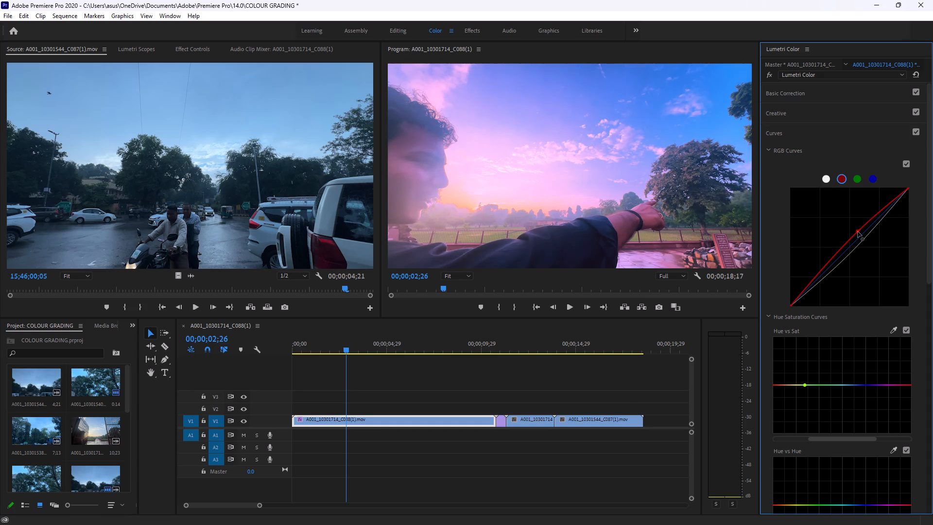
pyautogui.moveTo(858, 231); pyautogui.dragTo(860, 232)
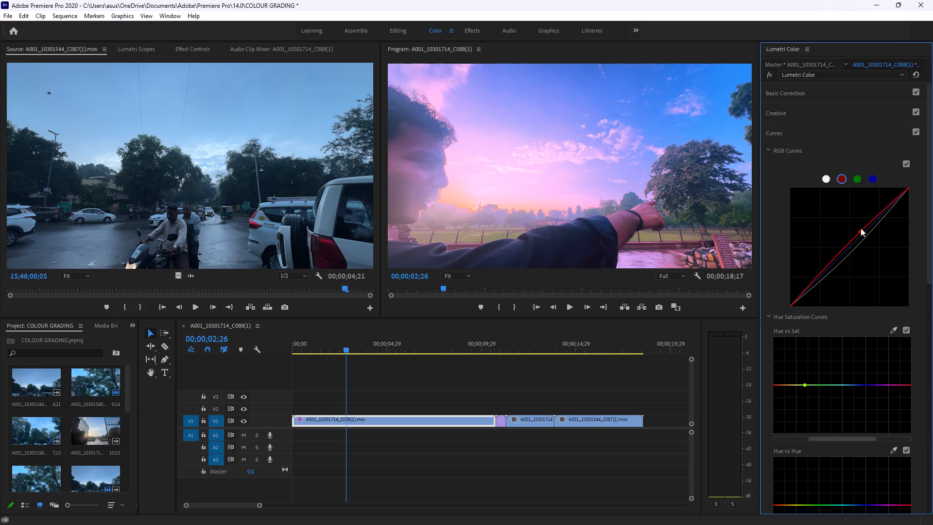
# Add a point to the lower third of the green curve, keeping it close to the diagonal.
pyautogui.click(856, 178)
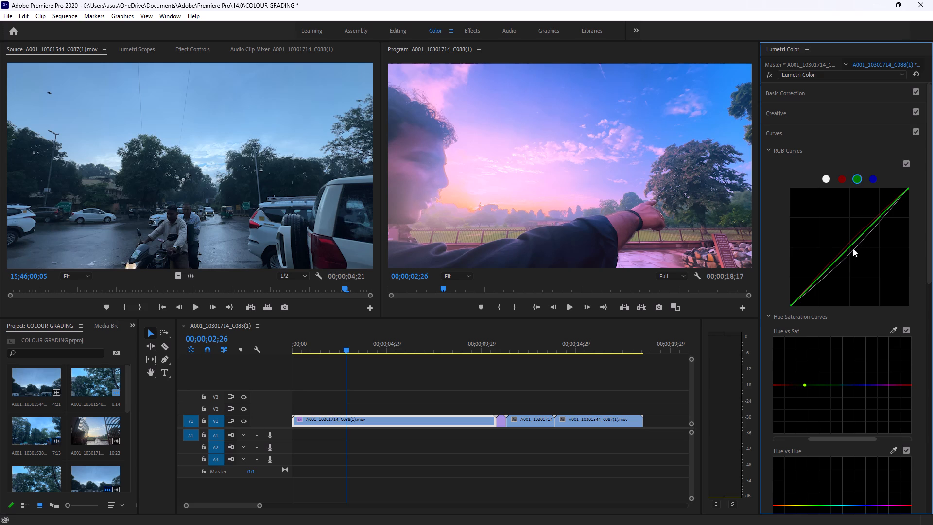
pyautogui.click(829, 266)
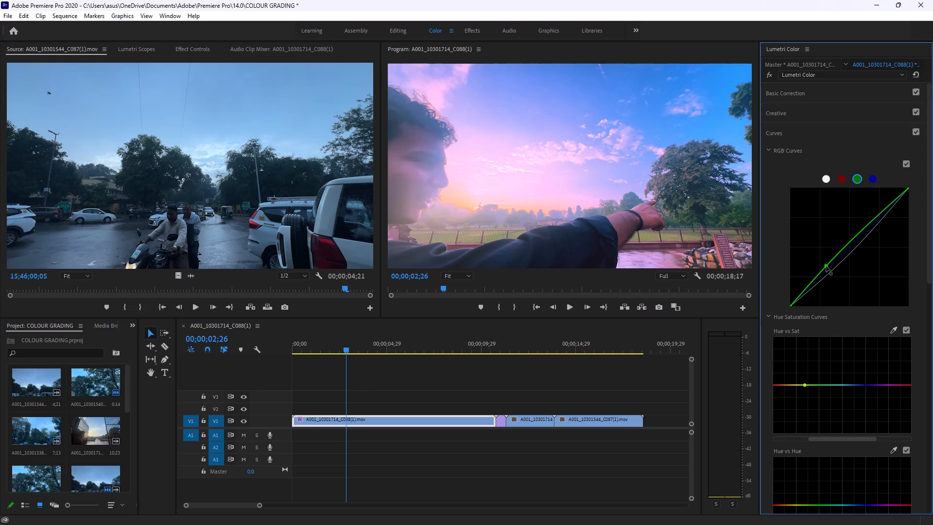
# Bend the blue curve slightly below the diagonal using one highlight point and one shadow point, checking the clip around 00;00;08;19.
pyautogui.click(872, 177)
pyautogui.click(888, 210)
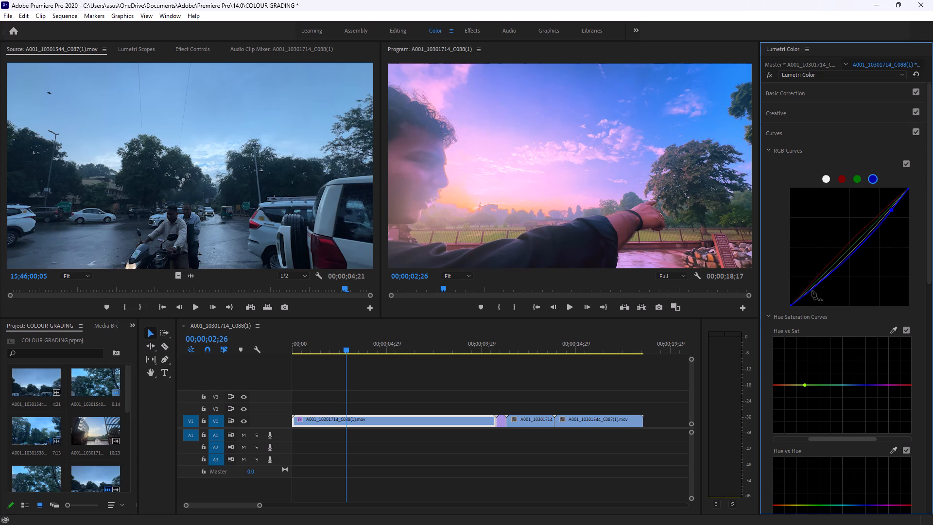
pyautogui.moveTo(812, 291); pyautogui.dragTo(813, 292)
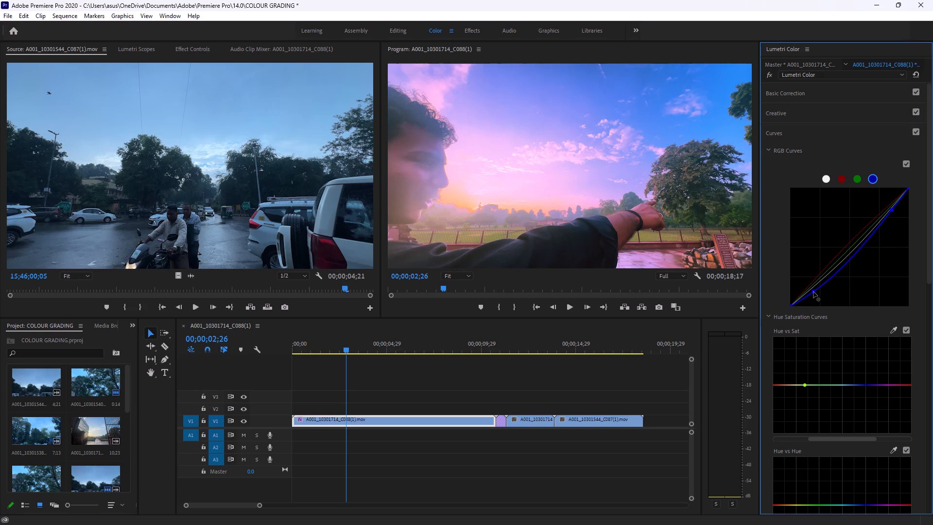
pyautogui.moveTo(813, 292); pyautogui.dragTo(815, 293)
pyautogui.moveTo(815, 293); pyautogui.dragTo(814, 290)
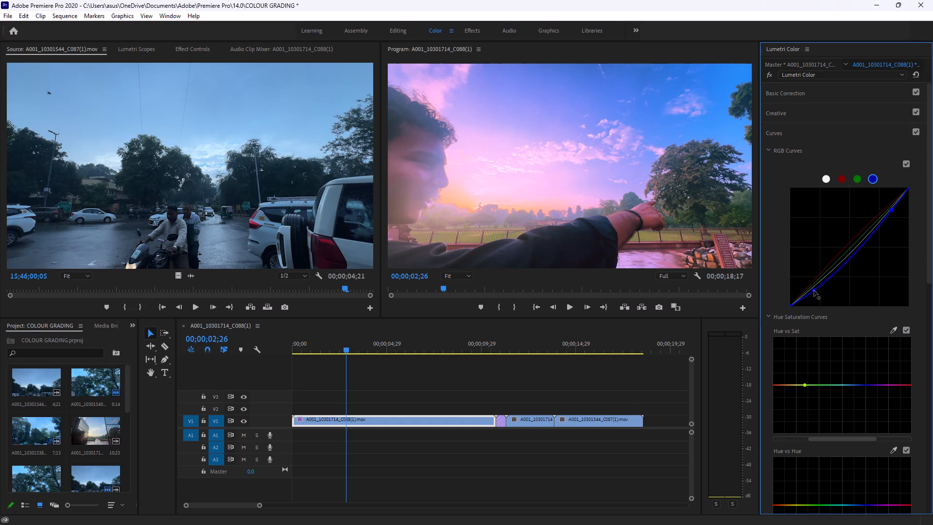
pyautogui.moveTo(814, 290); pyautogui.dragTo(813, 293)
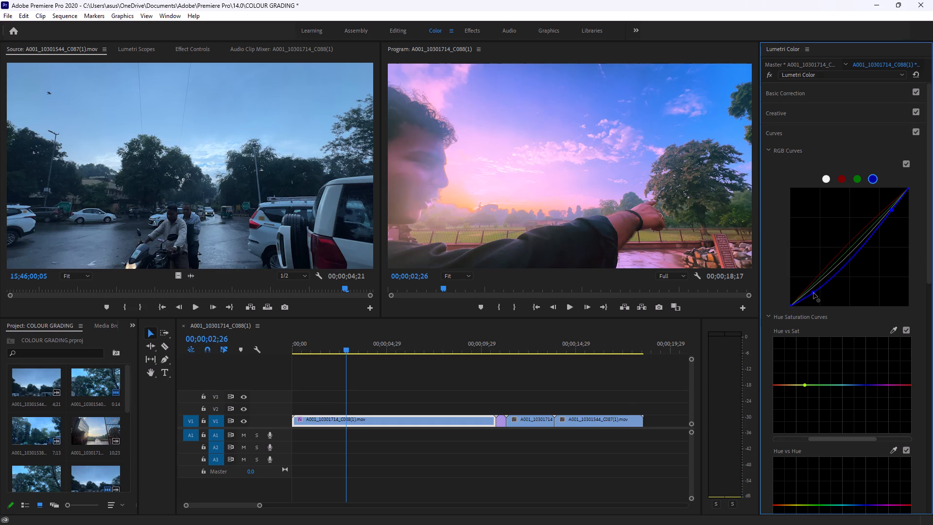
pyautogui.moveTo(813, 293); pyautogui.dragTo(811, 288)
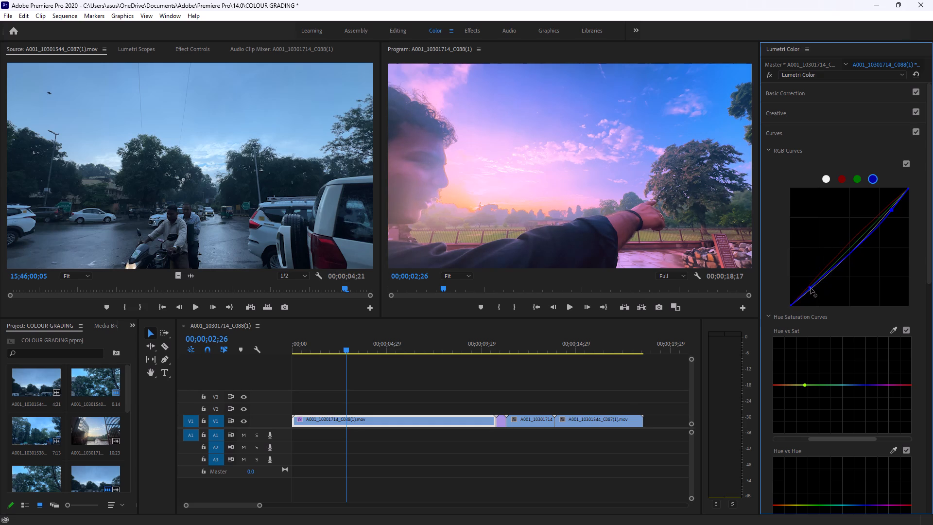
pyautogui.moveTo(811, 288); pyautogui.dragTo(813, 283)
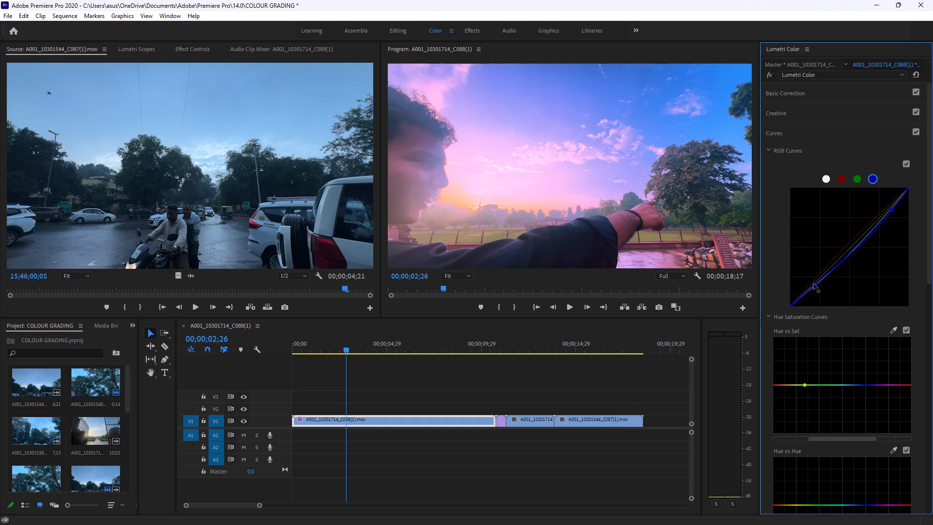
pyautogui.moveTo(813, 283); pyautogui.dragTo(817, 282)
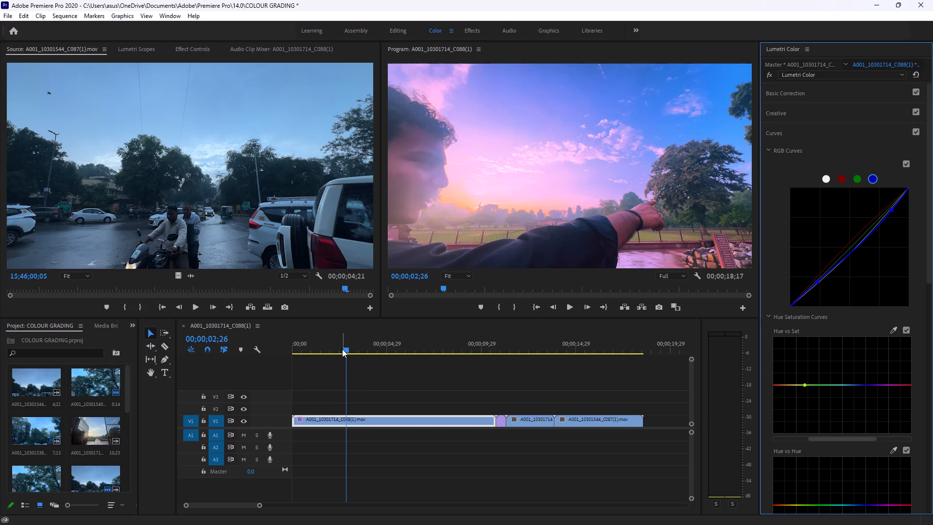
pyautogui.moveTo(344, 347); pyautogui.dragTo(404, 362)
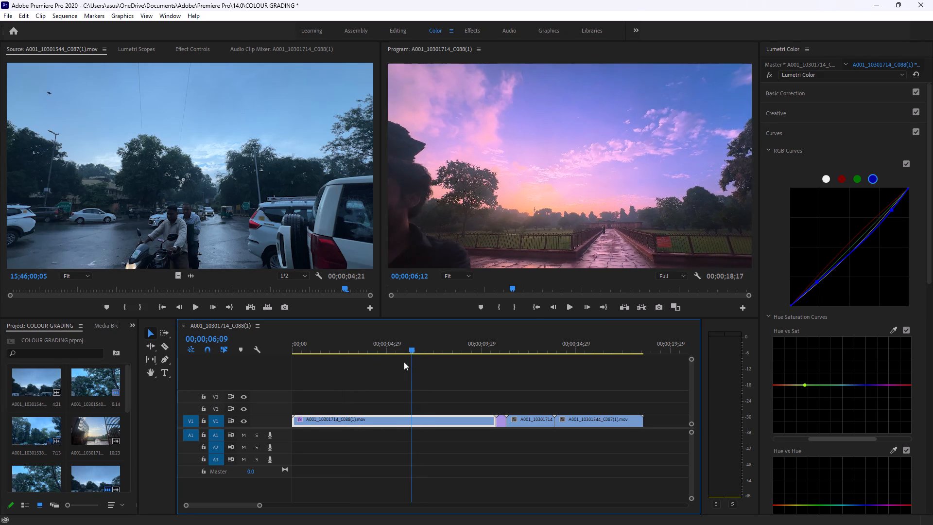
pyautogui.moveTo(404, 362); pyautogui.dragTo(454, 361)
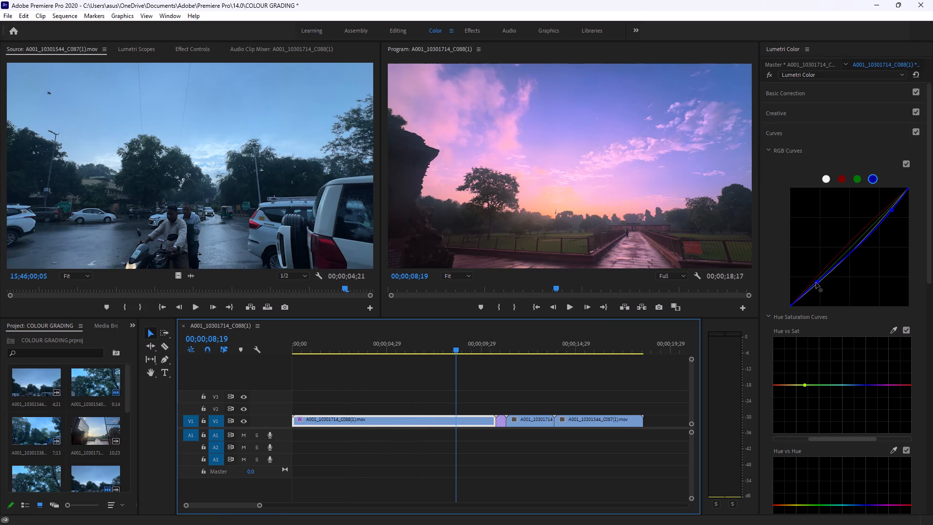
pyautogui.click(817, 282)
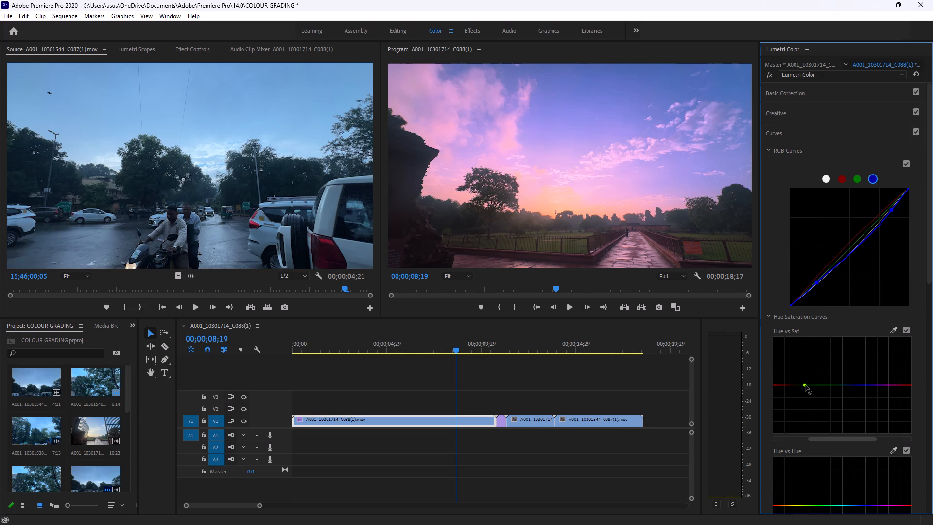
# On the gate clip's Hue vs Sat curve, add a single point in the yellow range and raise the line slightly above centre.
pyautogui.moveTo(806, 385); pyautogui.dragTo(804, 386)
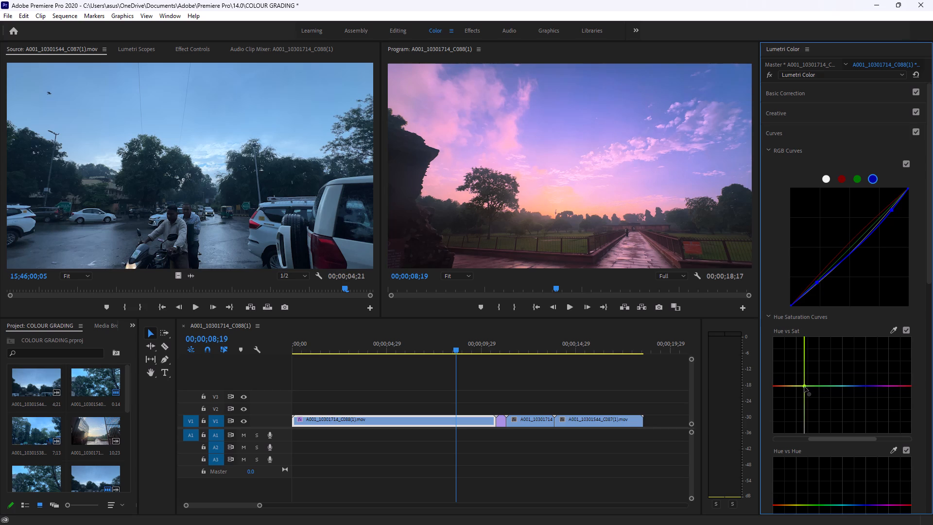
pyautogui.moveTo(804, 386); pyautogui.dragTo(798, 391)
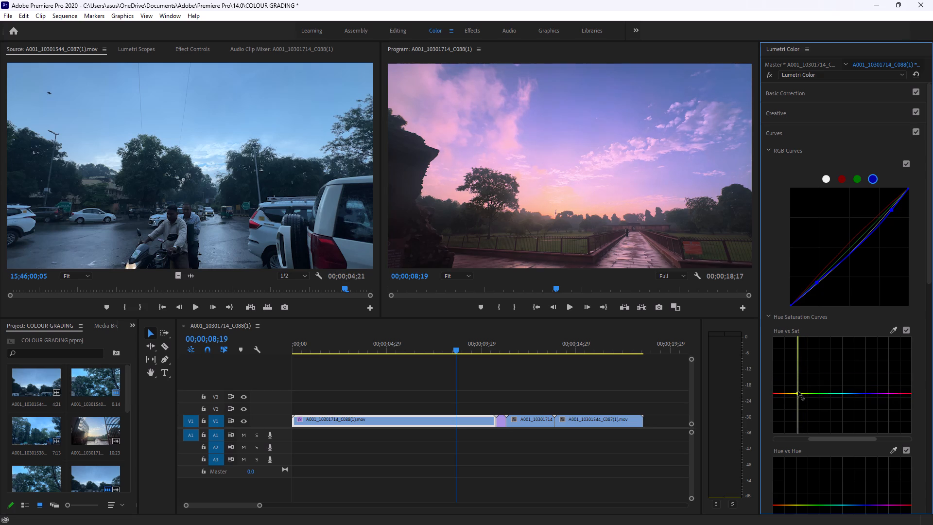
pyautogui.moveTo(798, 391); pyautogui.dragTo(821, 377)
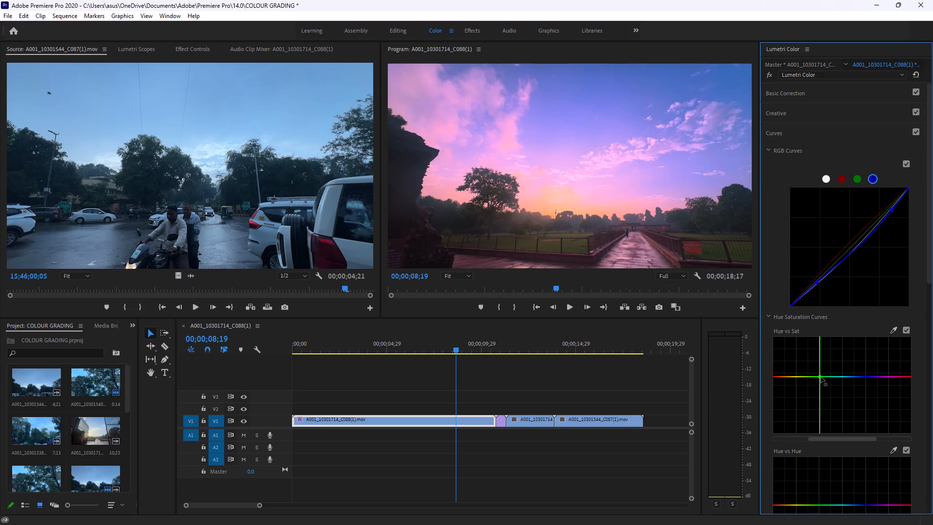
pyautogui.moveTo(821, 377); pyautogui.dragTo(854, 379)
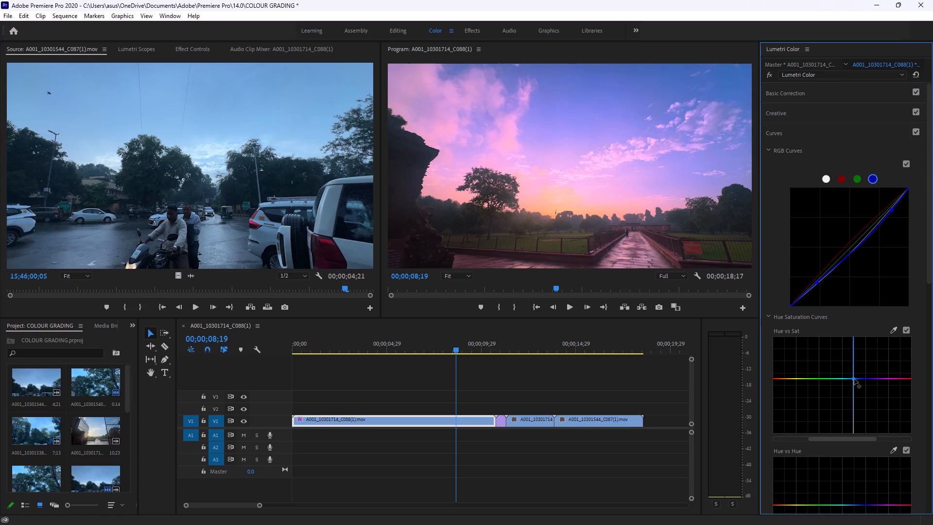
pyautogui.moveTo(854, 379); pyautogui.dragTo(874, 378)
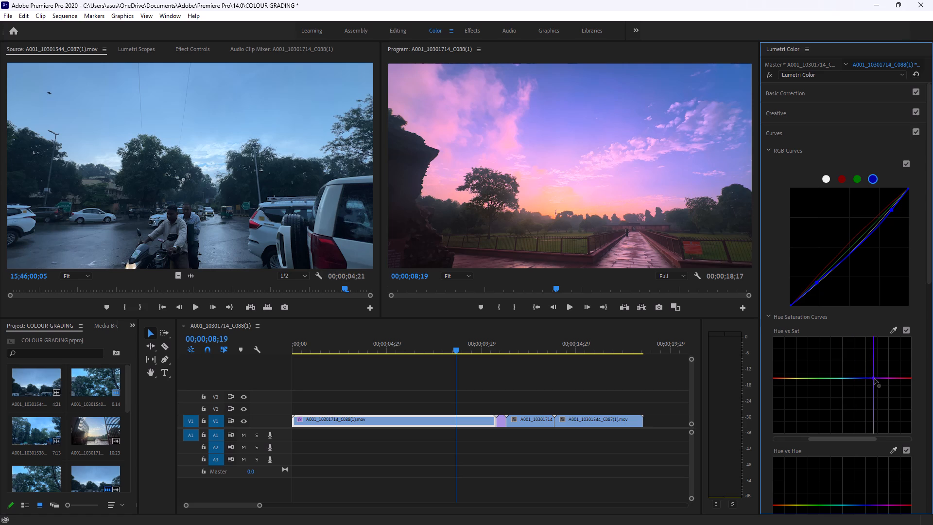
pyautogui.moveTo(874, 378); pyautogui.dragTo(879, 373)
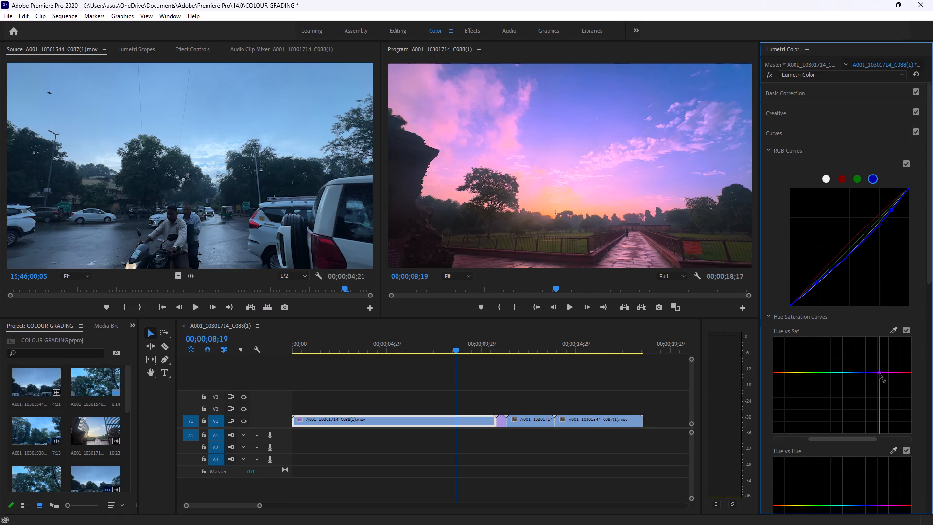
pyautogui.moveTo(879, 373); pyautogui.dragTo(845, 384)
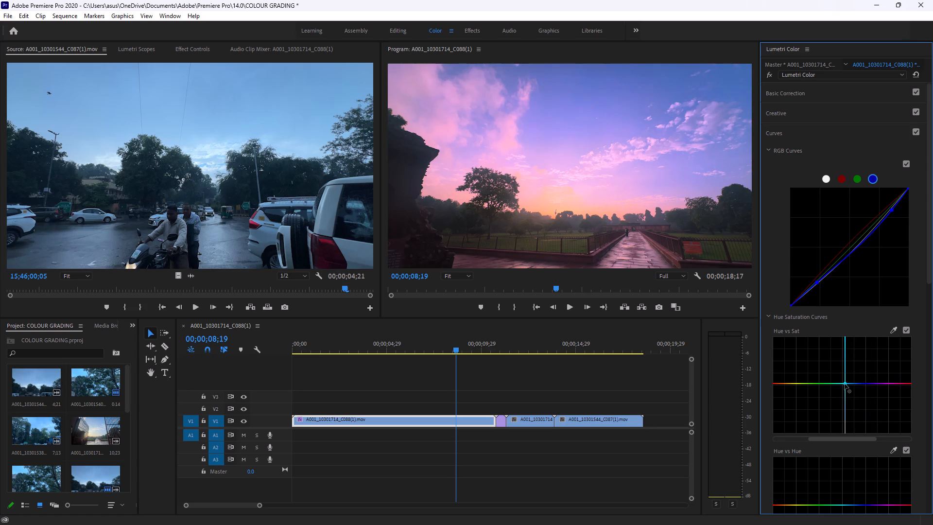
pyautogui.moveTo(845, 384); pyautogui.dragTo(837, 378)
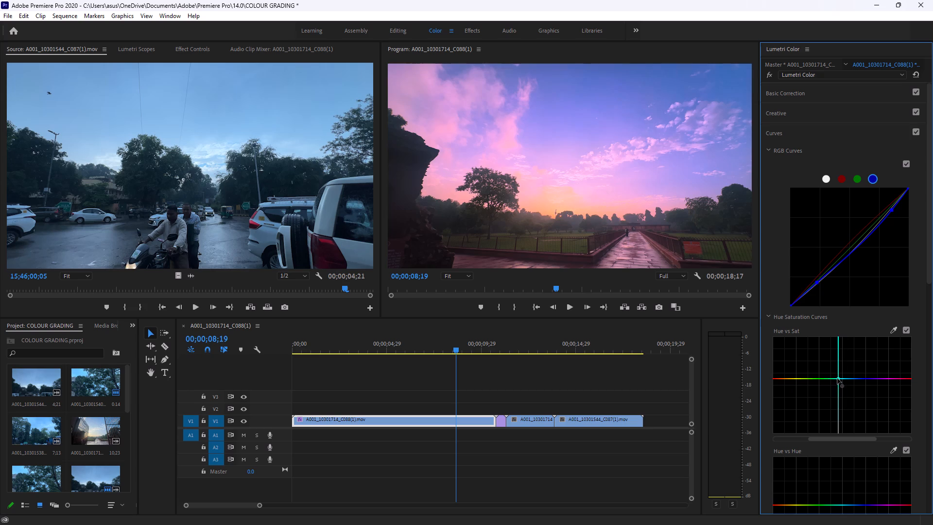
pyautogui.moveTo(837, 378); pyautogui.dragTo(798, 371)
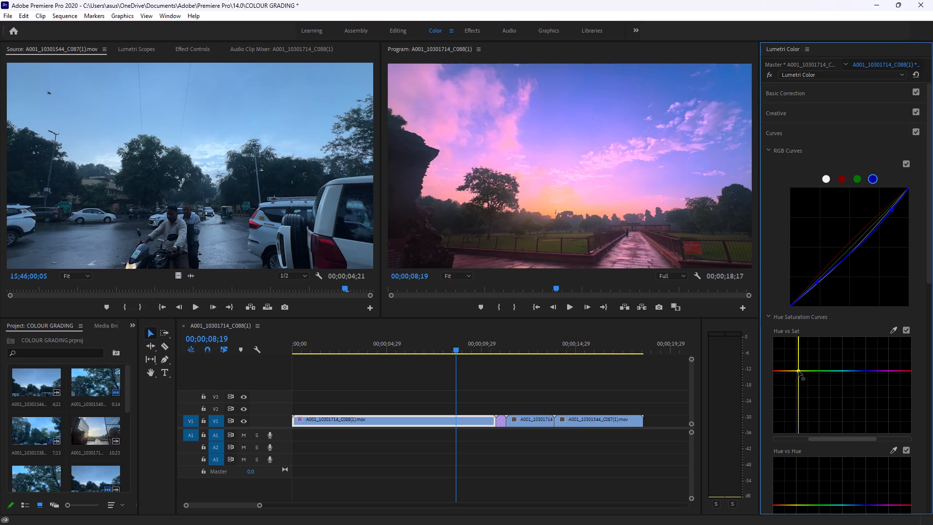
pyautogui.moveTo(798, 371); pyautogui.dragTo(796, 367)
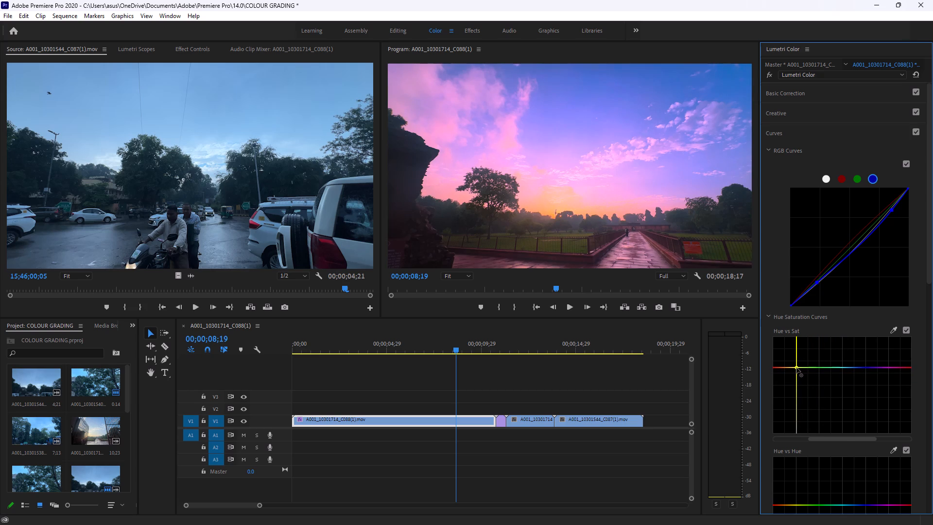
pyautogui.moveTo(796, 367); pyautogui.dragTo(797, 374)
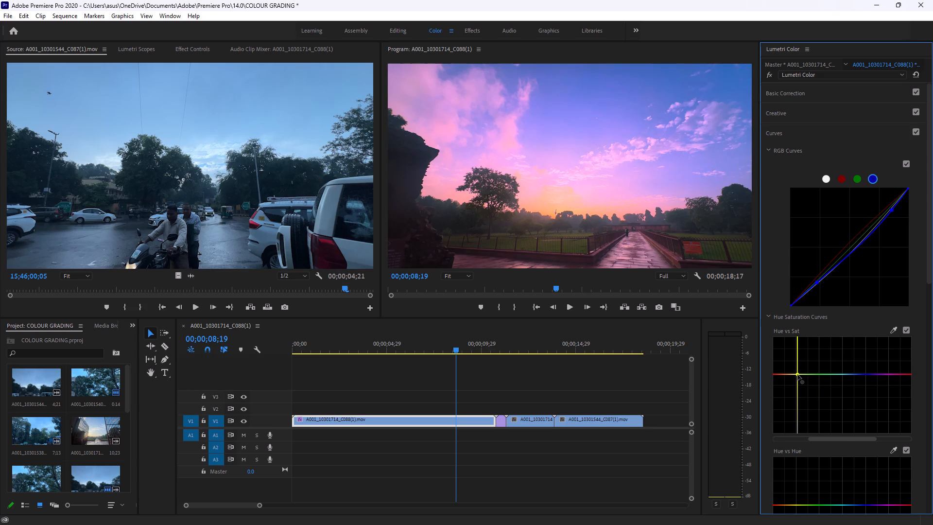
pyautogui.moveTo(797, 374); pyautogui.dragTo(797, 377)
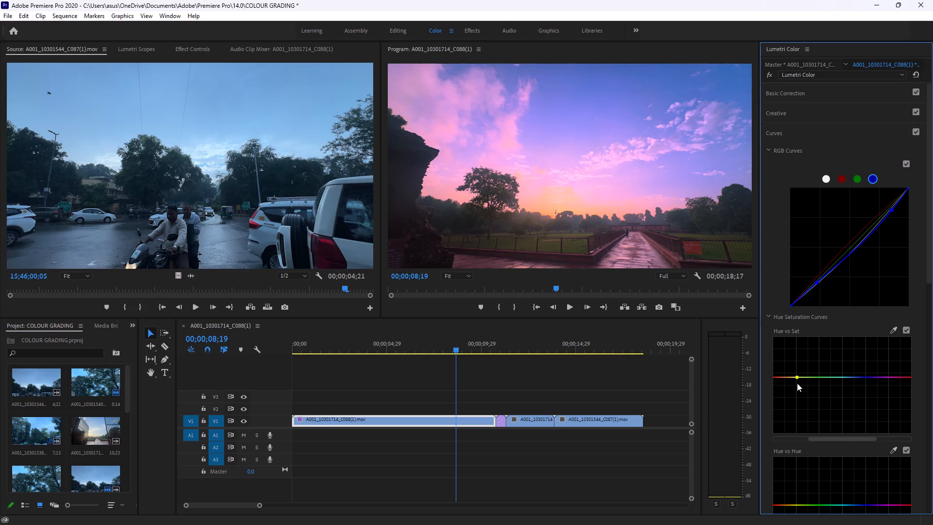
# On the gate clip's Hue vs Hue curve, add a single point in the blue range and set it just above the centre line.
pyautogui.scroll(-11, 813, 435)
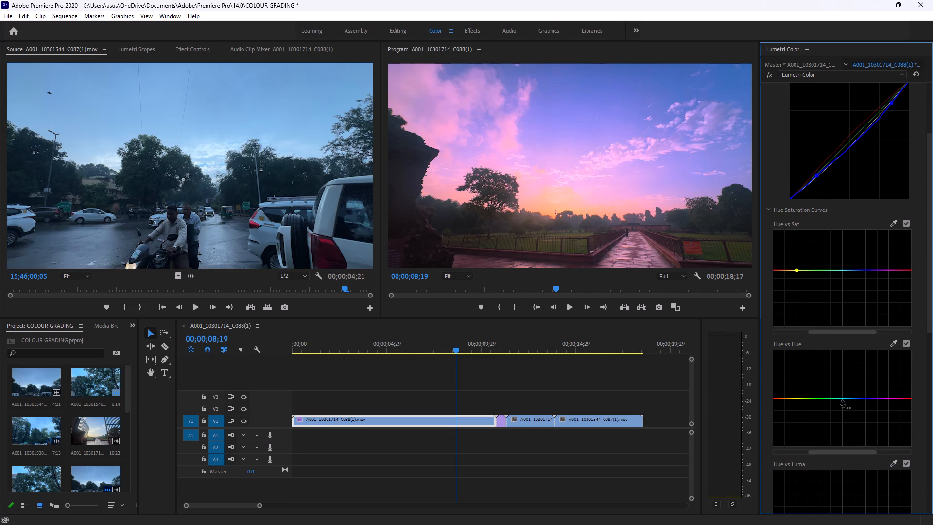
pyautogui.moveTo(840, 399); pyautogui.dragTo(839, 404)
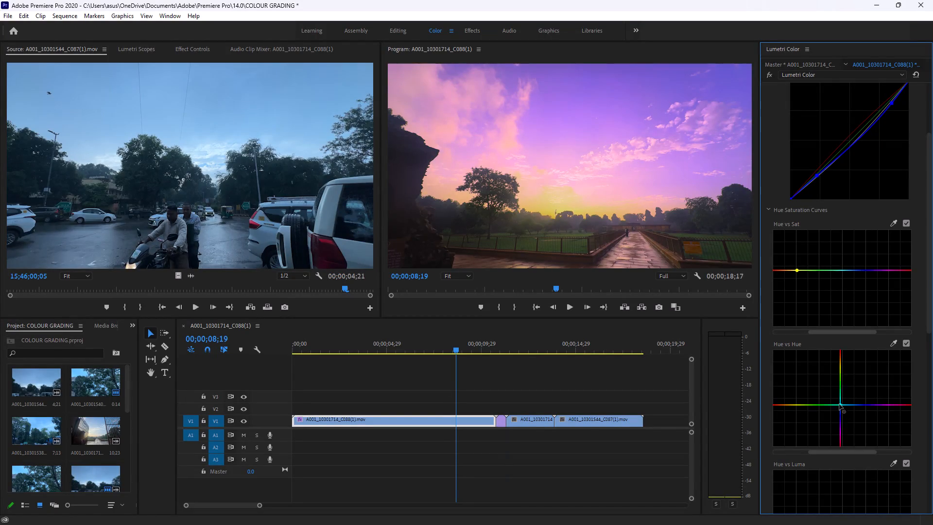
pyautogui.moveTo(839, 404); pyautogui.dragTo(842, 403)
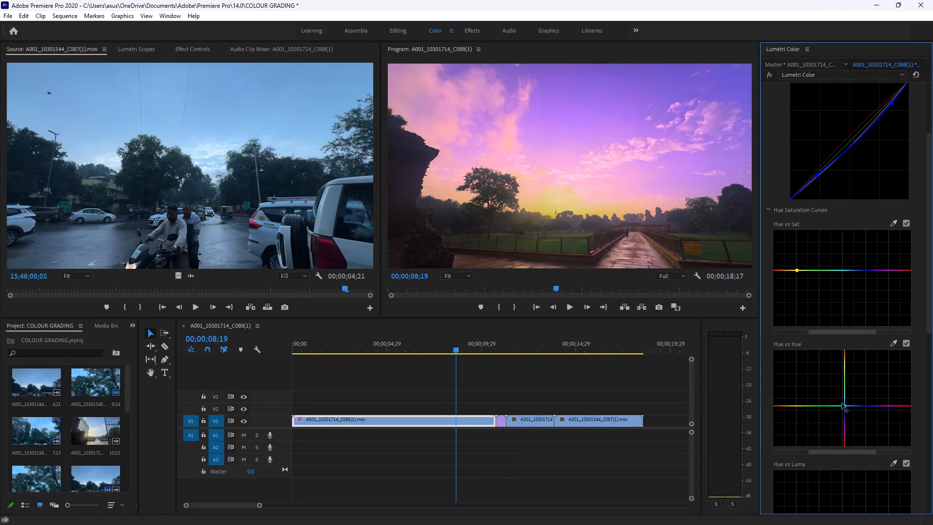
pyautogui.moveTo(842, 403); pyautogui.dragTo(844, 393)
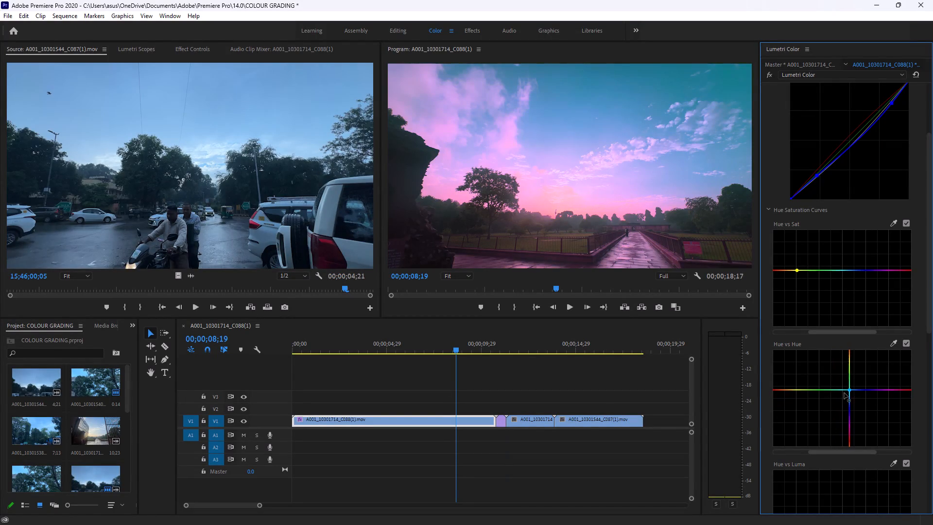
pyautogui.moveTo(844, 393); pyautogui.dragTo(836, 389)
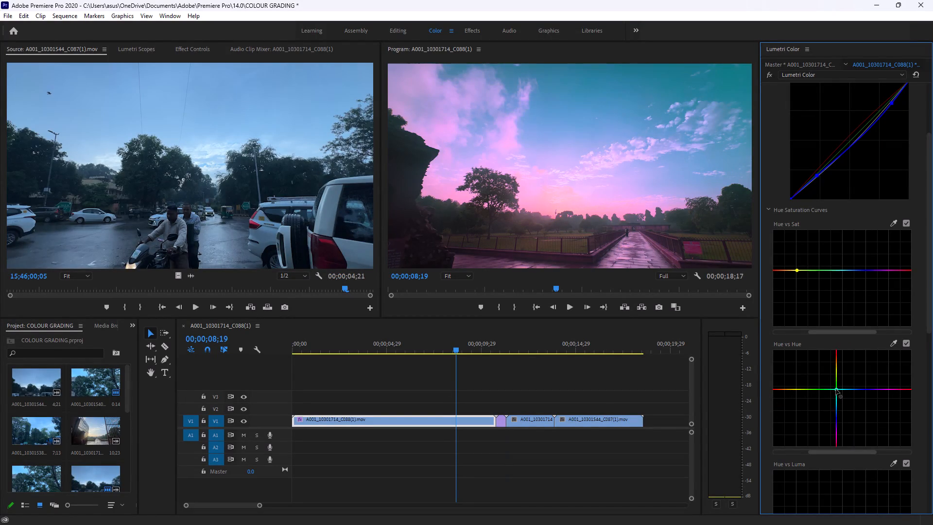
pyautogui.moveTo(836, 389); pyautogui.dragTo(835, 388)
pyautogui.moveTo(835, 388); pyautogui.dragTo(842, 388)
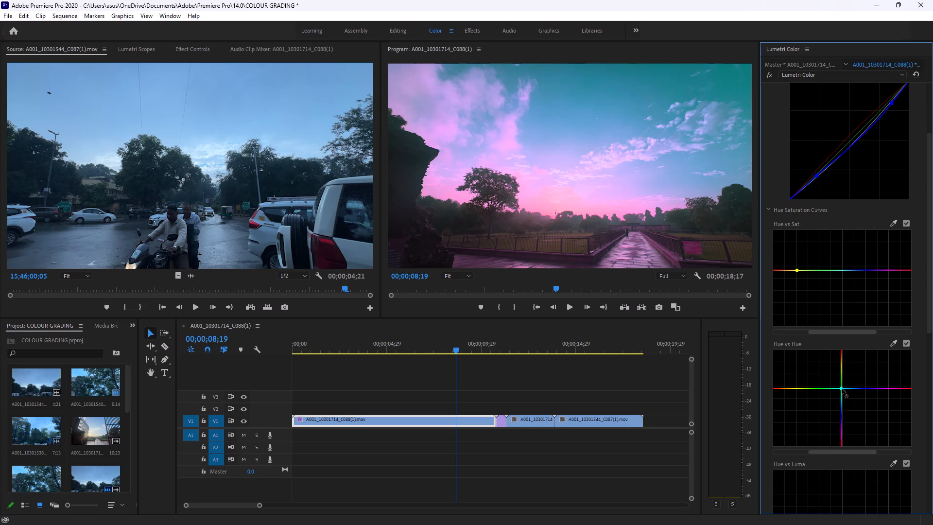
pyautogui.moveTo(842, 388); pyautogui.dragTo(858, 399)
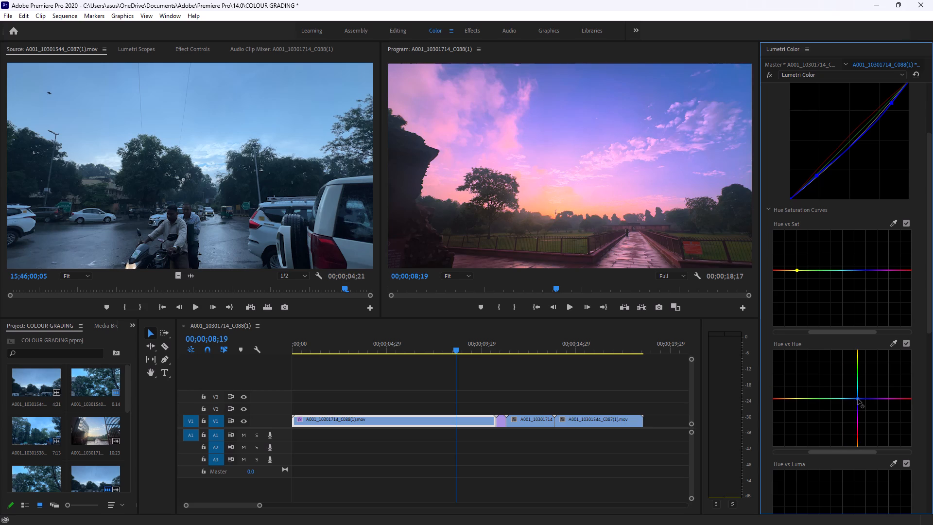
pyautogui.moveTo(858, 399); pyautogui.dragTo(857, 393)
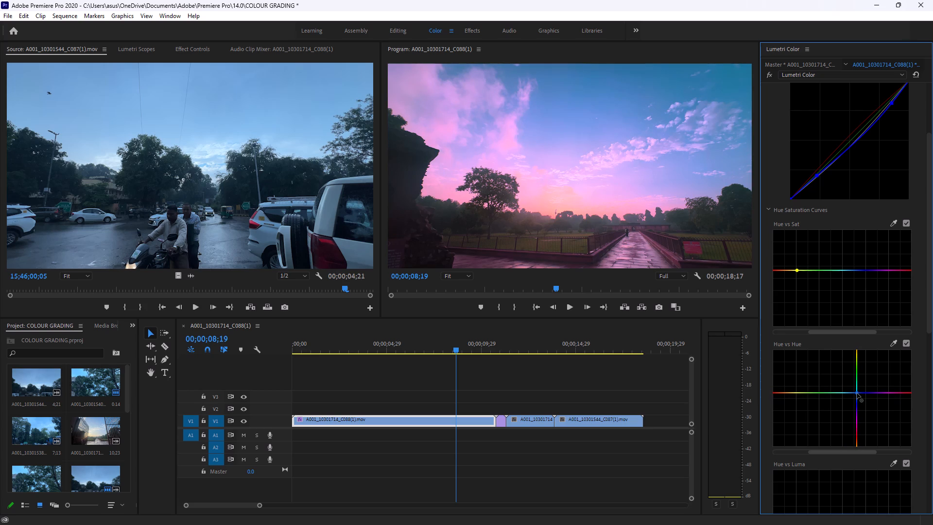
pyautogui.moveTo(857, 393); pyautogui.dragTo(856, 395)
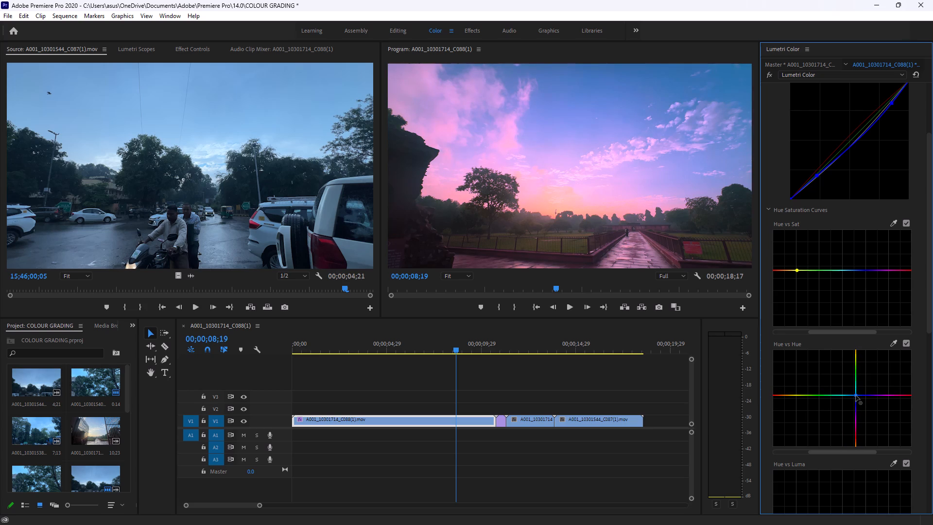
pyautogui.moveTo(856, 395); pyautogui.dragTo(855, 395)
# Play the sequence from near its start through the gate clip to review the graded result.
pyautogui.moveTo(454, 345); pyautogui.dragTo(507, 359)
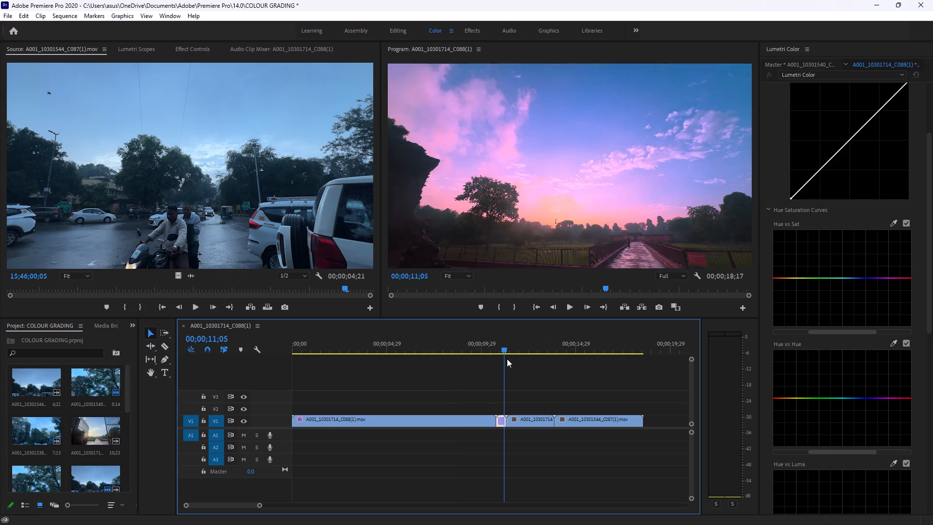
pyautogui.moveTo(507, 359); pyautogui.dragTo(469, 354)
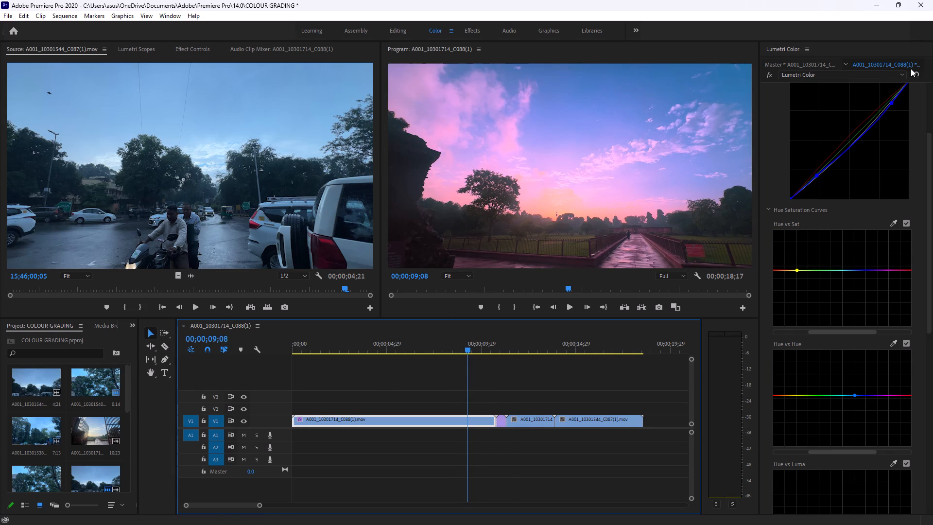
pyautogui.scroll(20, 451, 418)
pyautogui.scroll(1, 451, 418)
pyautogui.moveTo(467, 347); pyautogui.dragTo(298, 347)
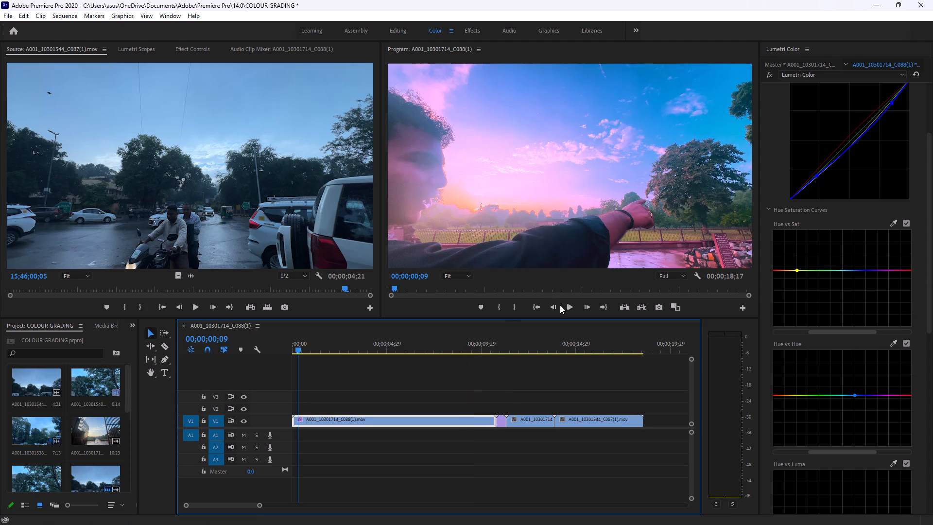
pyautogui.click(565, 307)
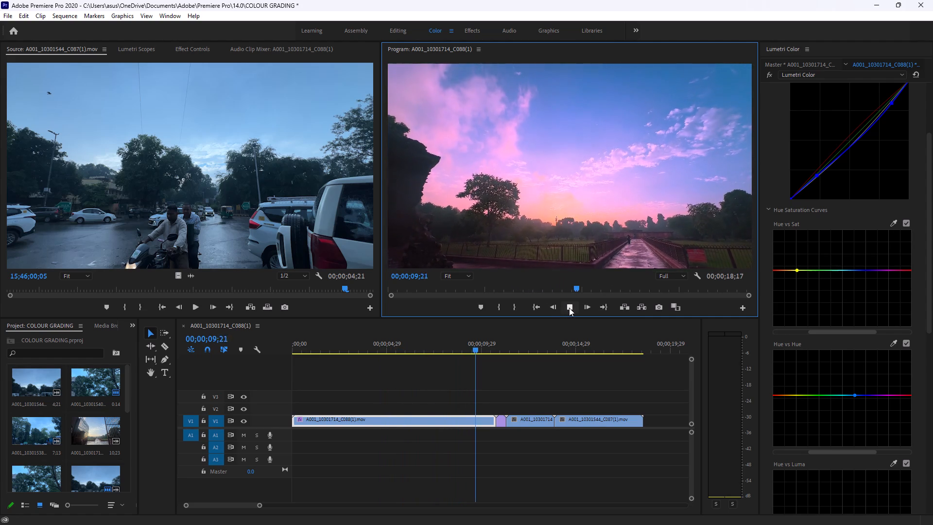
pyautogui.click(569, 308)
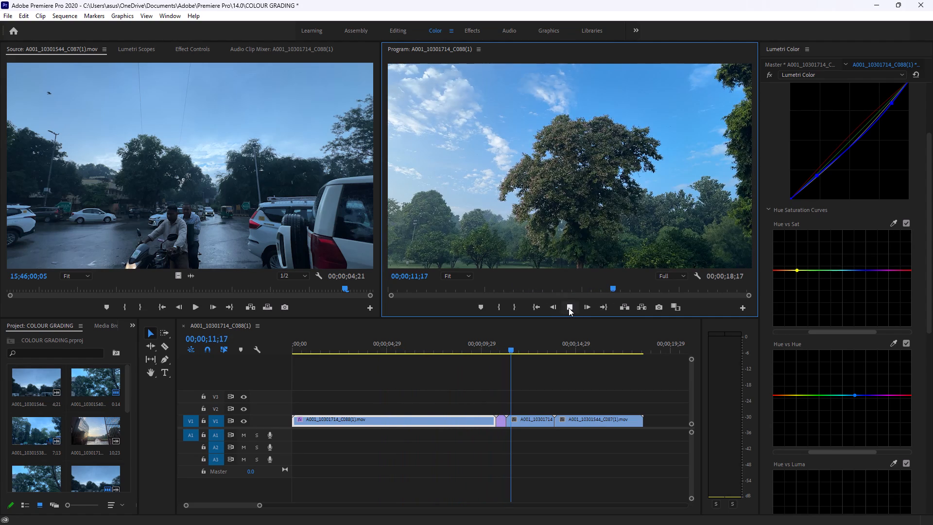
# On the short tree-canopy clip around 00;00;10;25, add a green point on the Hue vs Sat curve and raise it well above centre.
pyautogui.moveTo(511, 344); pyautogui.dragTo(499, 344)
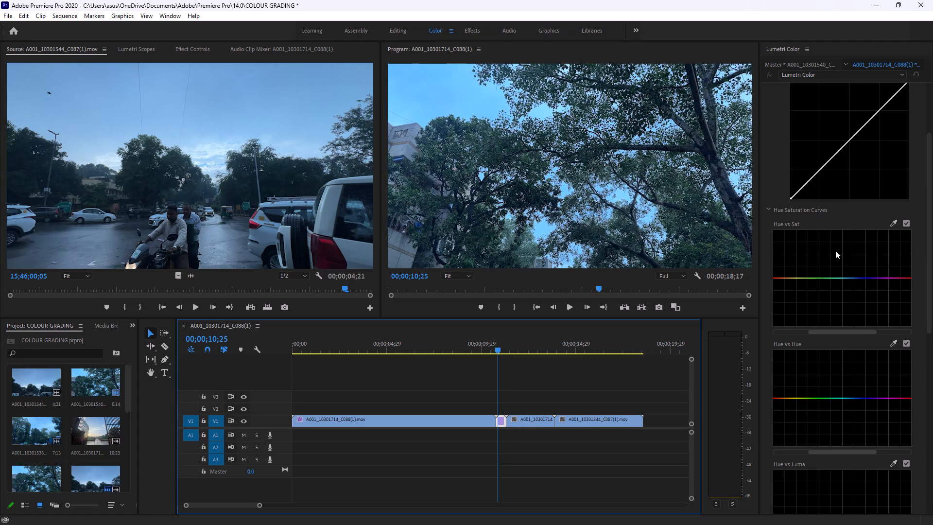
pyautogui.click(851, 134)
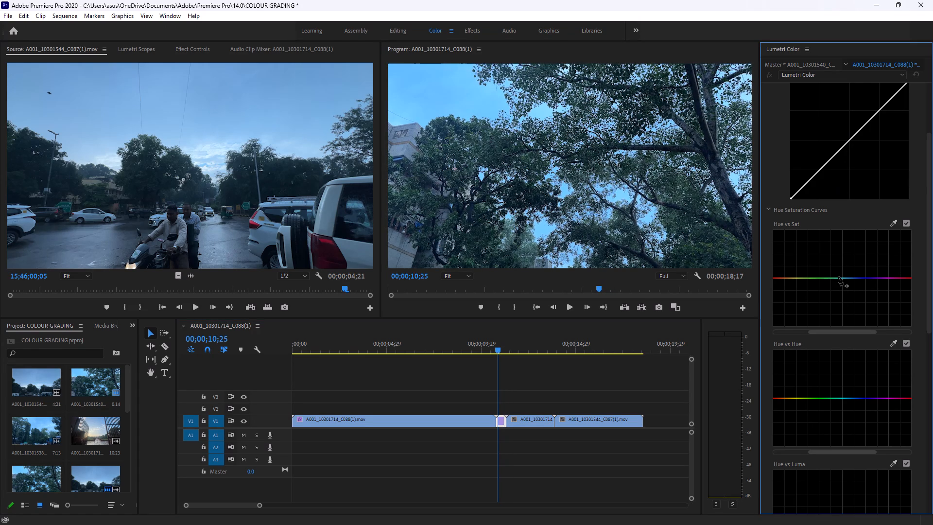
pyautogui.moveTo(838, 277); pyautogui.dragTo(825, 265)
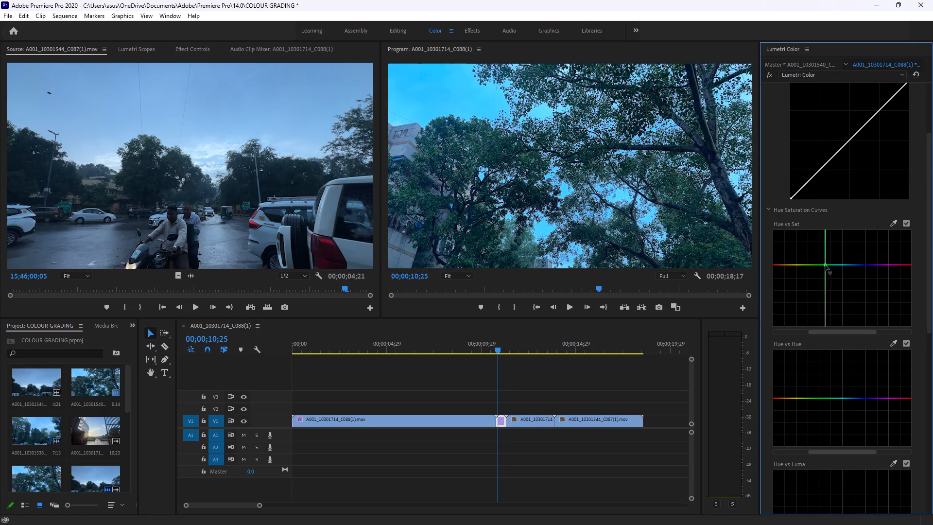
pyautogui.moveTo(825, 265); pyautogui.dragTo(821, 260)
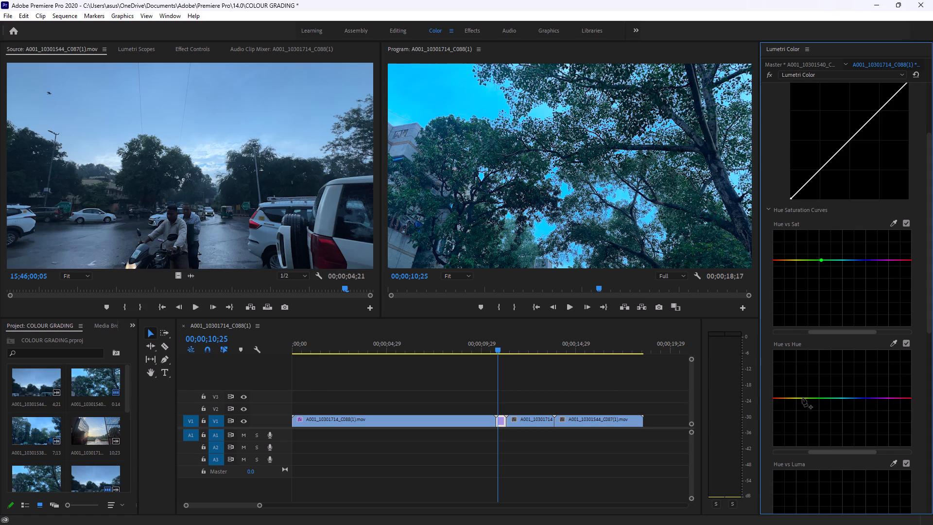
# On the tree-canopy clip's Hue vs Hue curve, add a single point in the cyan-blue range and set it just above the centre line.
pyautogui.moveTo(799, 398); pyautogui.dragTo(795, 393)
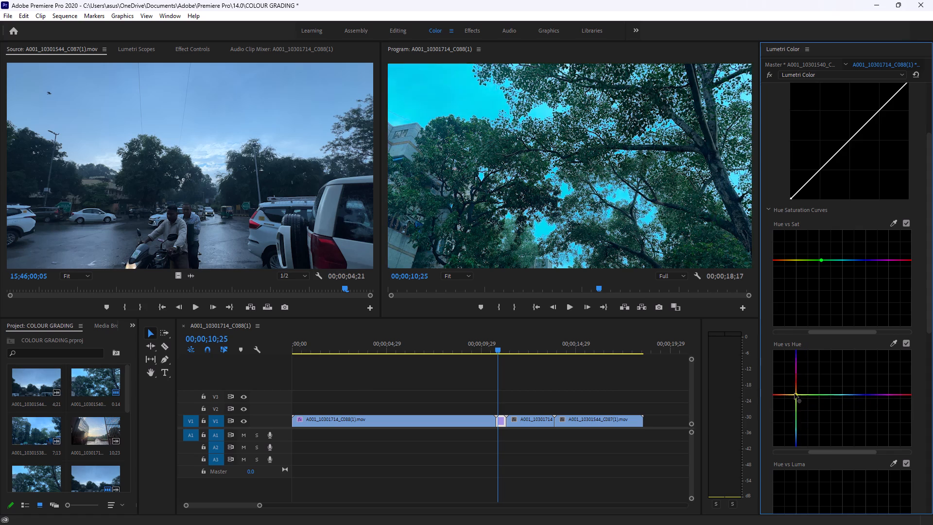
pyautogui.moveTo(795, 393); pyautogui.dragTo(846, 397)
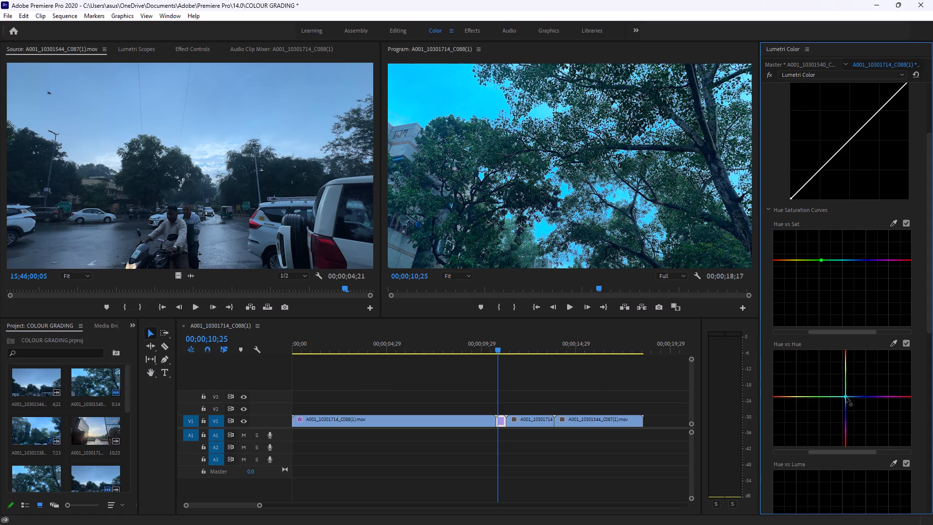
pyautogui.moveTo(846, 397); pyautogui.dragTo(844, 391)
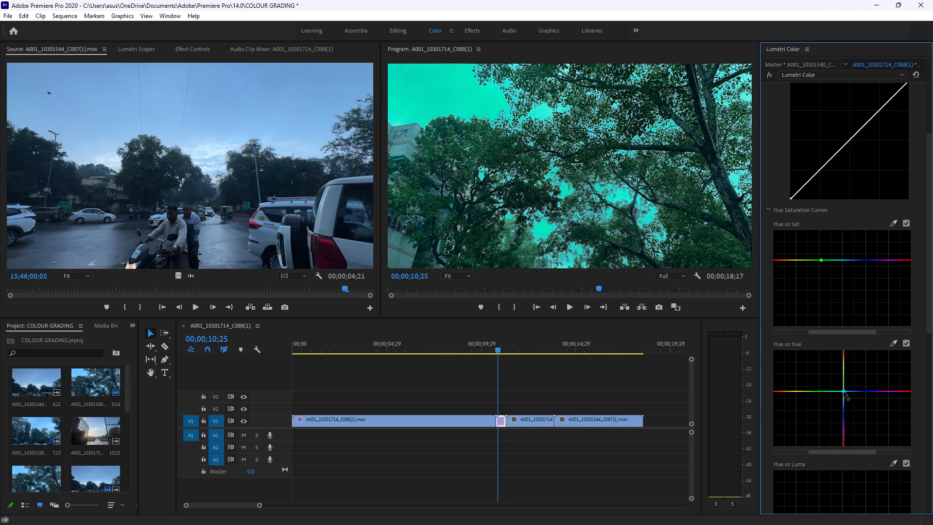
pyautogui.moveTo(844, 391); pyautogui.dragTo(843, 396)
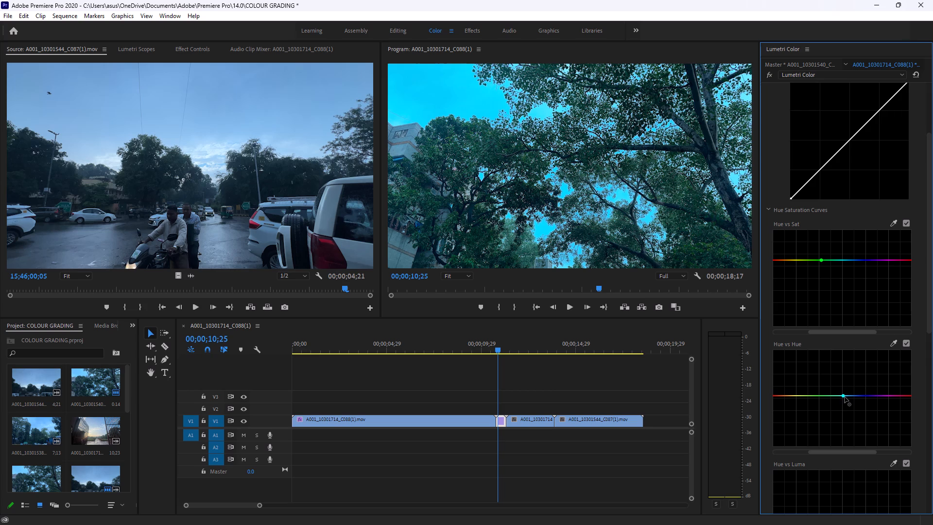
# Shift the tree-canopy clip's Hue vs Hue point further into the cyan range, keeping it just above the centre line.
pyautogui.moveTo(844, 395); pyautogui.dragTo(850, 404)
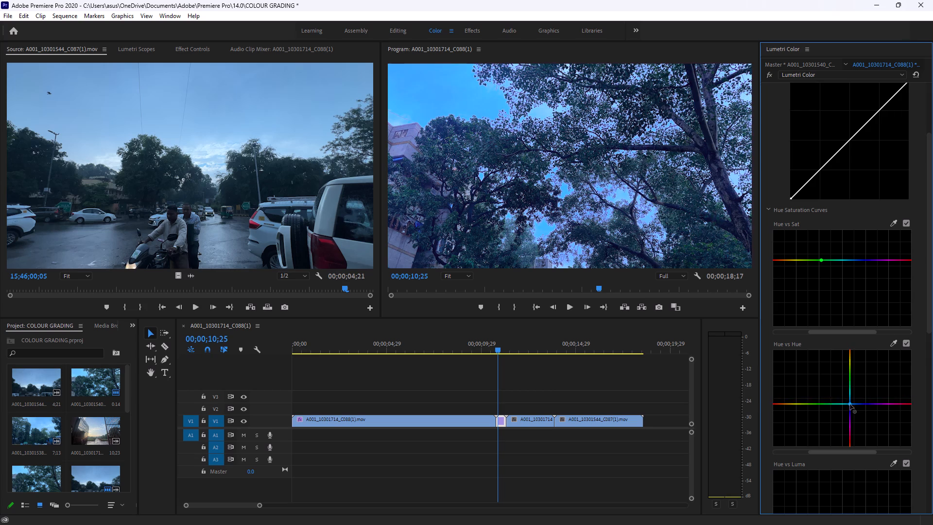
pyautogui.moveTo(850, 404); pyautogui.dragTo(838, 394)
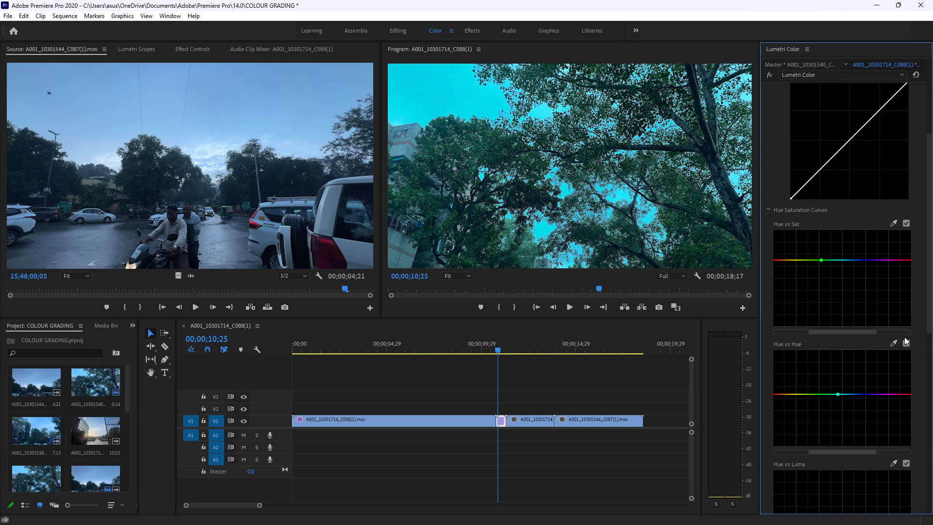
# Sample the warm sunset clip's thumbnail for the Hue vs Hue curve to add orange-to-yellow points, and reselect the tree-canopy clip.
pyautogui.click(891, 344)
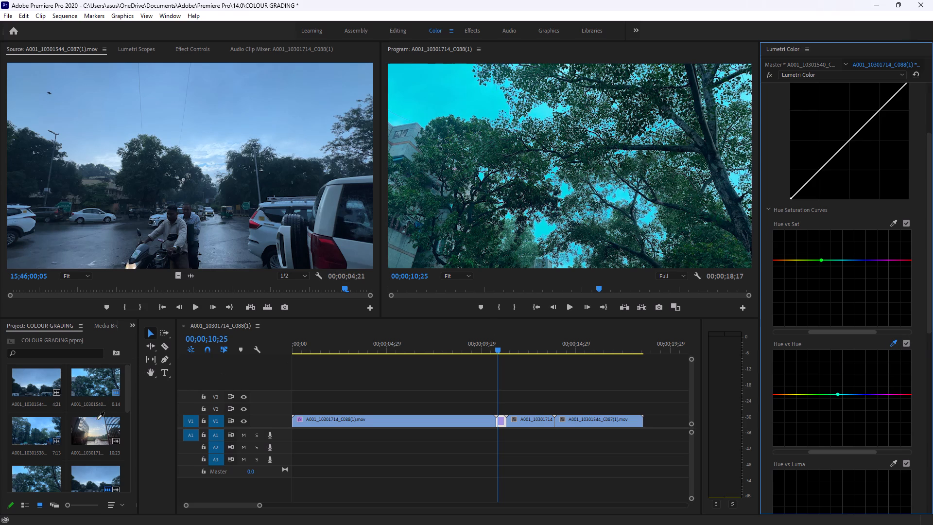
pyautogui.click(88, 434)
pyautogui.click(101, 429)
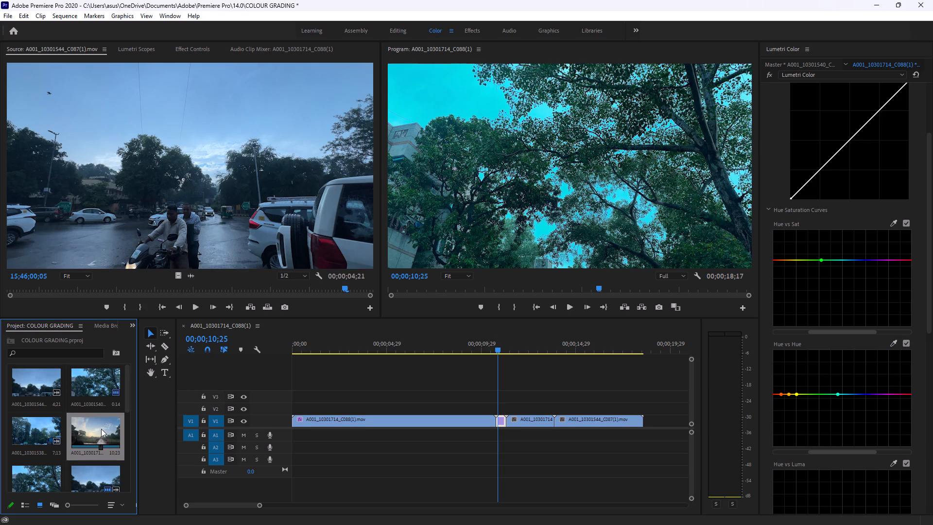
pyautogui.click(502, 420)
# On the tree-canopy clip's Hue vs Luma curve, add a single green point and pull it well below the centre line.
pyautogui.scroll(-9, 858, 401)
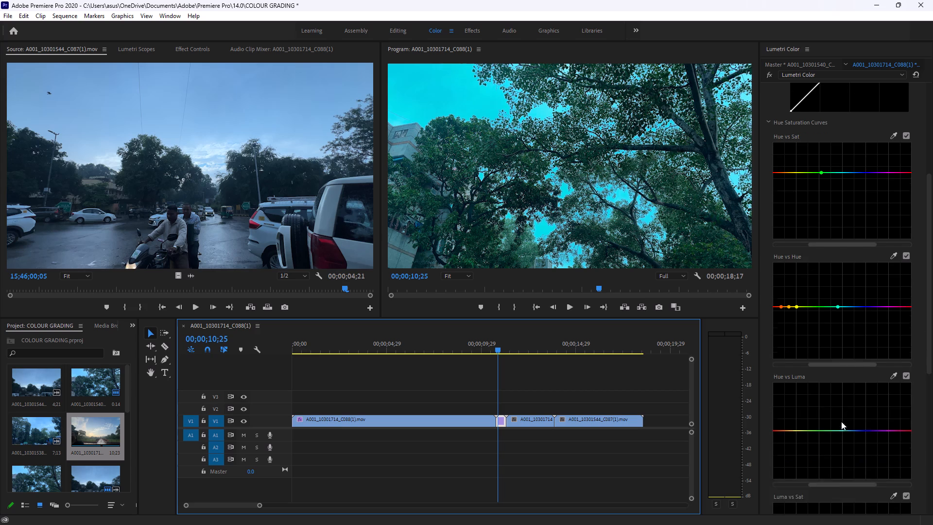
pyautogui.scroll(-6, 841, 421)
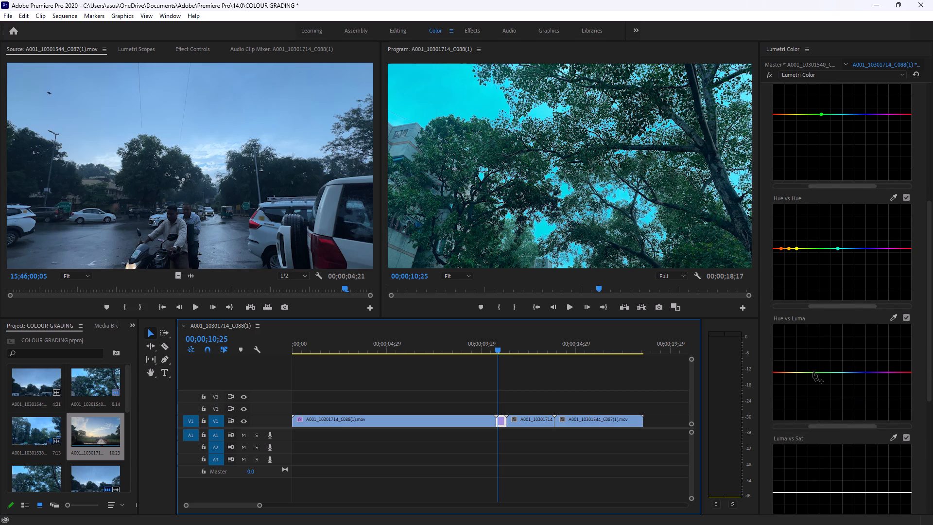
pyautogui.moveTo(813, 372); pyautogui.dragTo(810, 373)
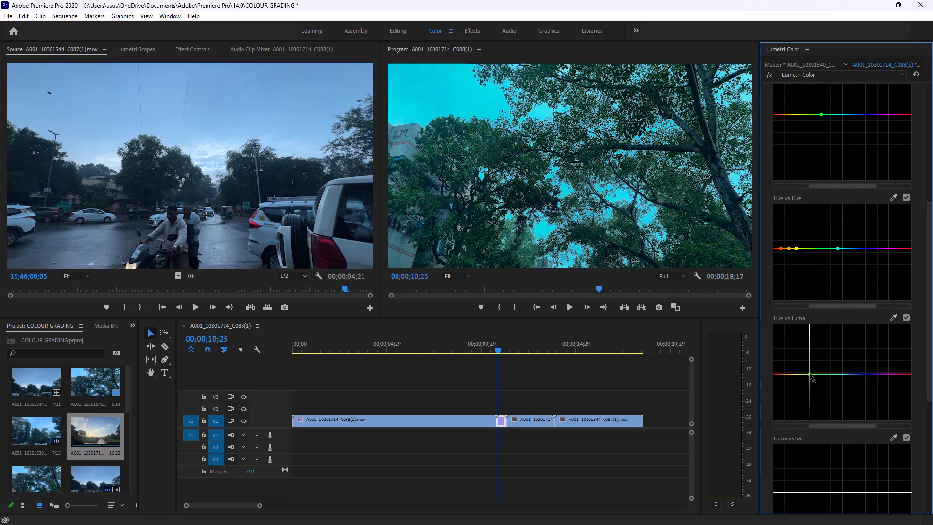
pyautogui.moveTo(810, 373); pyautogui.dragTo(815, 380)
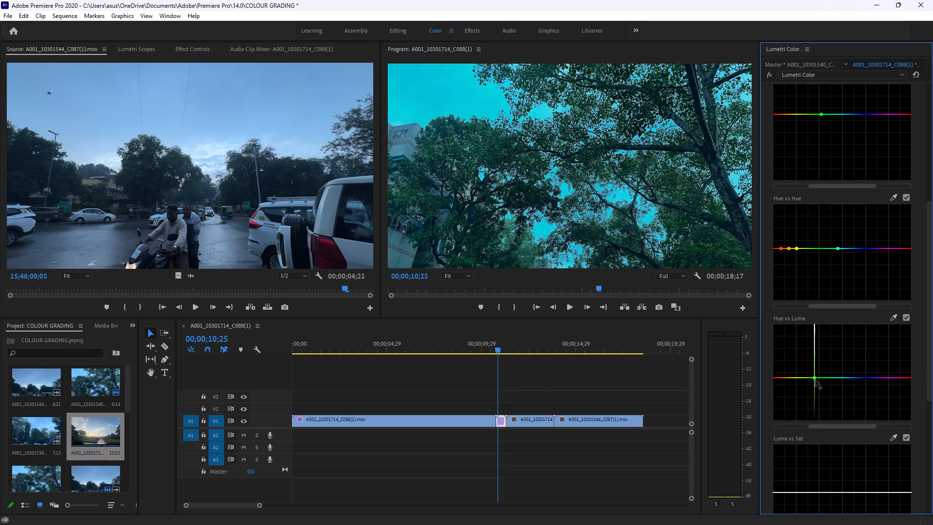
pyautogui.moveTo(815, 380); pyautogui.dragTo(808, 368)
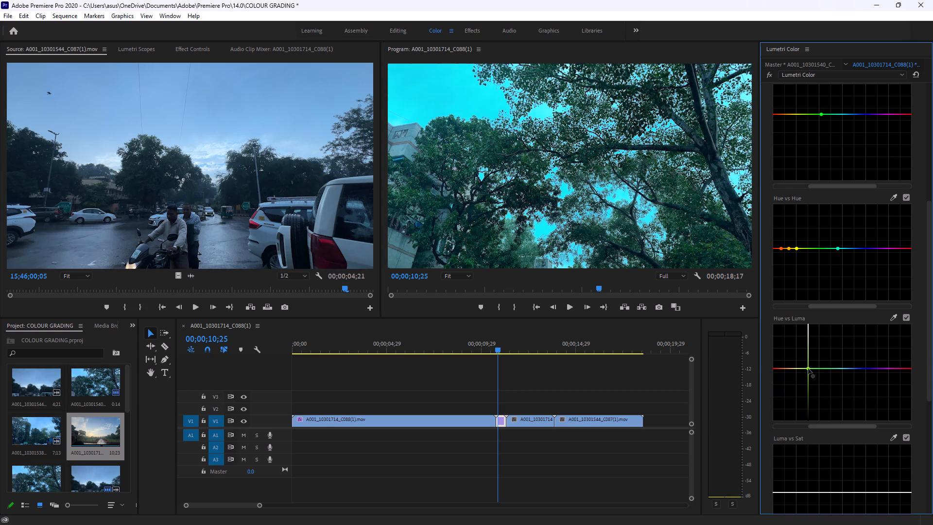
pyautogui.moveTo(808, 368); pyautogui.dragTo(816, 390)
# On the Luma vs Sat curve, add a mid-range point and lower it slightly below the centre line.
pyautogui.scroll(-8, 865, 432)
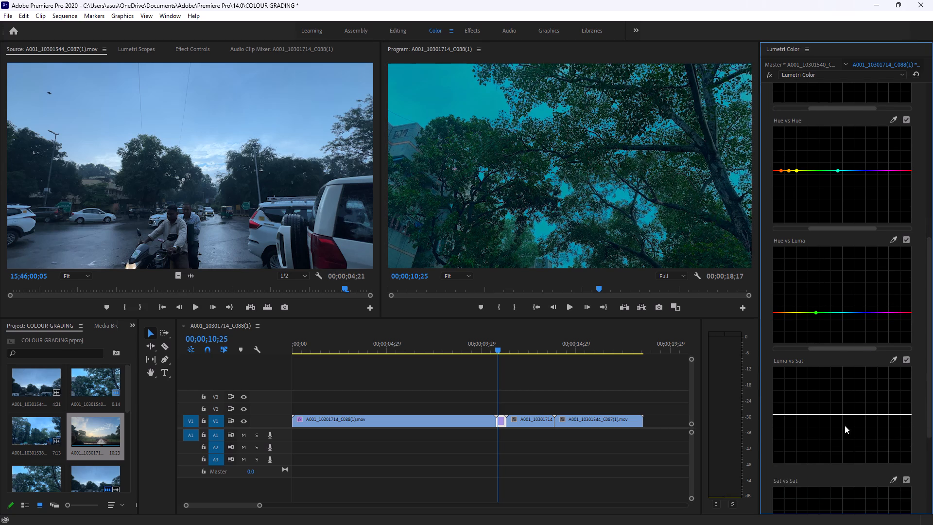
pyautogui.moveTo(841, 415); pyautogui.dragTo(841, 421)
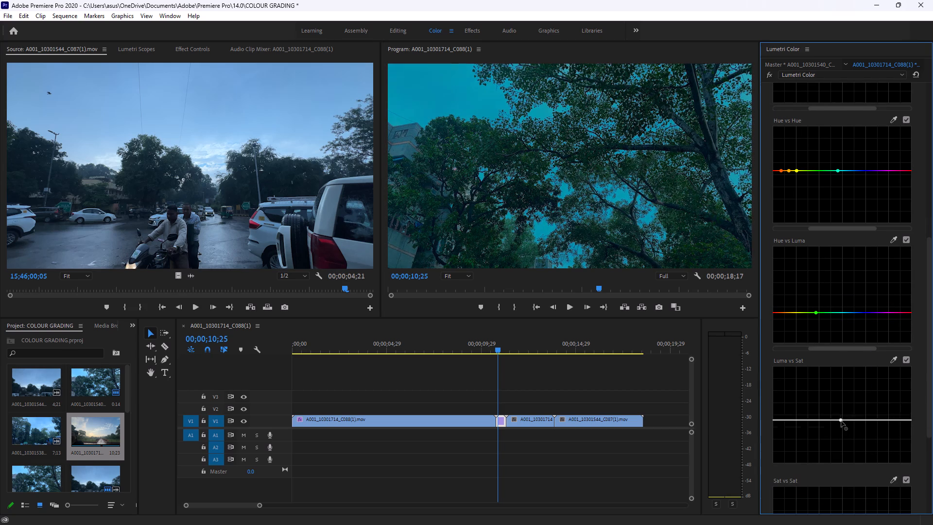
pyautogui.moveTo(841, 421); pyautogui.dragTo(844, 422)
pyautogui.moveTo(844, 422); pyautogui.dragTo(843, 423)
# Add a mid-range point to the Sat vs Sat curve, just above the centre line.
pyautogui.scroll(-10, 834, 406)
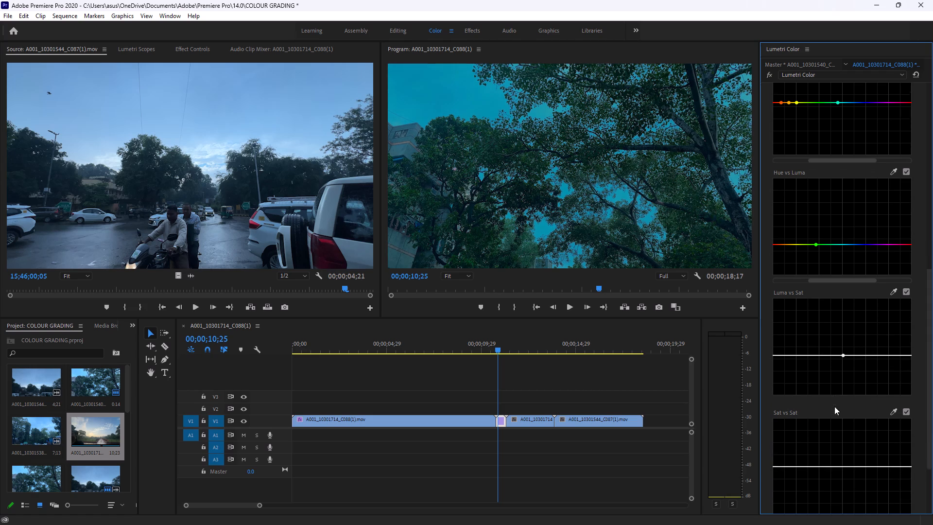
pyautogui.scroll(-1, 834, 406)
pyautogui.click(843, 426)
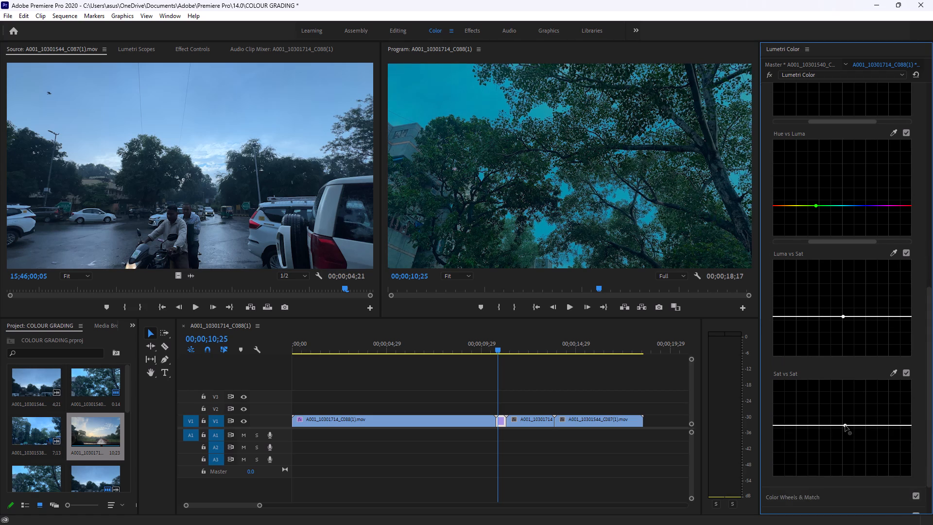
# On the master RGB curve, add a midpoint and pull it slightly below the diagonal to darken the midtones.
pyautogui.scroll(2, 840, 354)
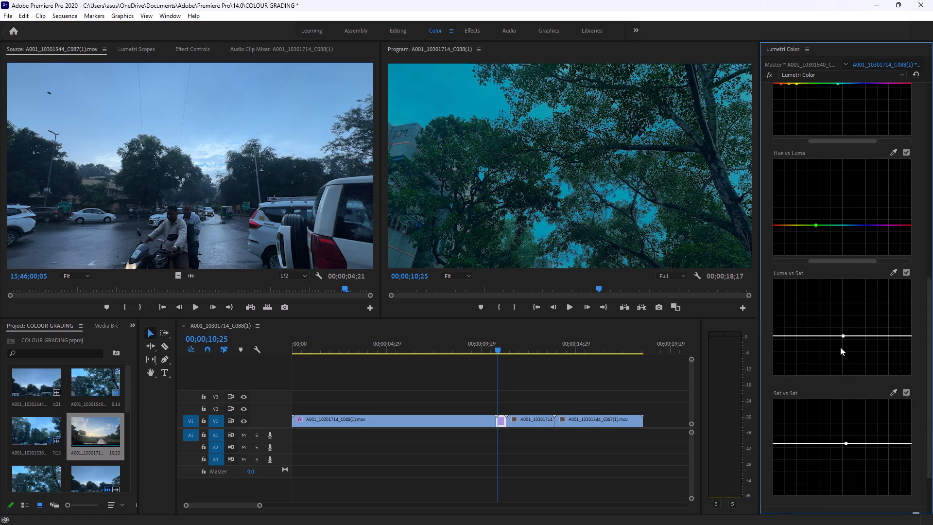
pyautogui.scroll(10, 840, 347)
pyautogui.scroll(14, 846, 267)
pyautogui.scroll(7, 846, 267)
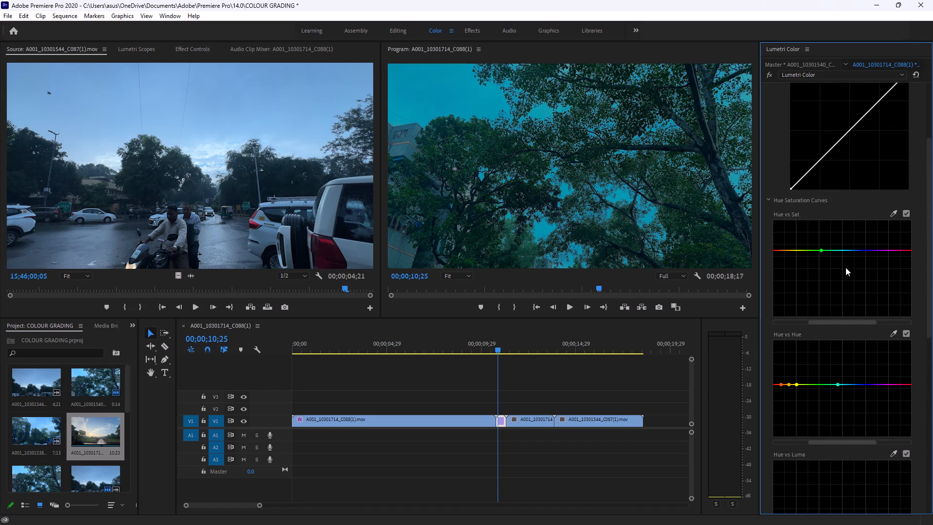
pyautogui.scroll(13, 846, 267)
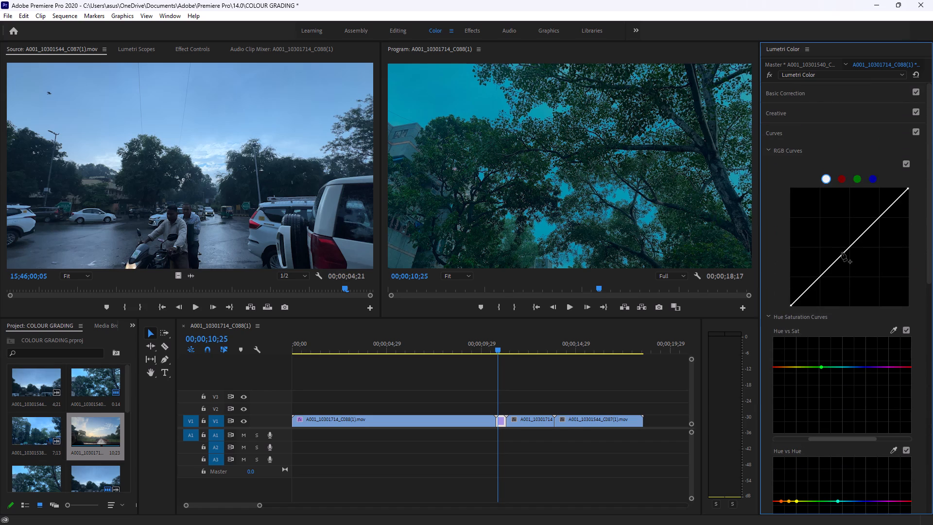
pyautogui.moveTo(851, 246); pyautogui.dragTo(857, 251)
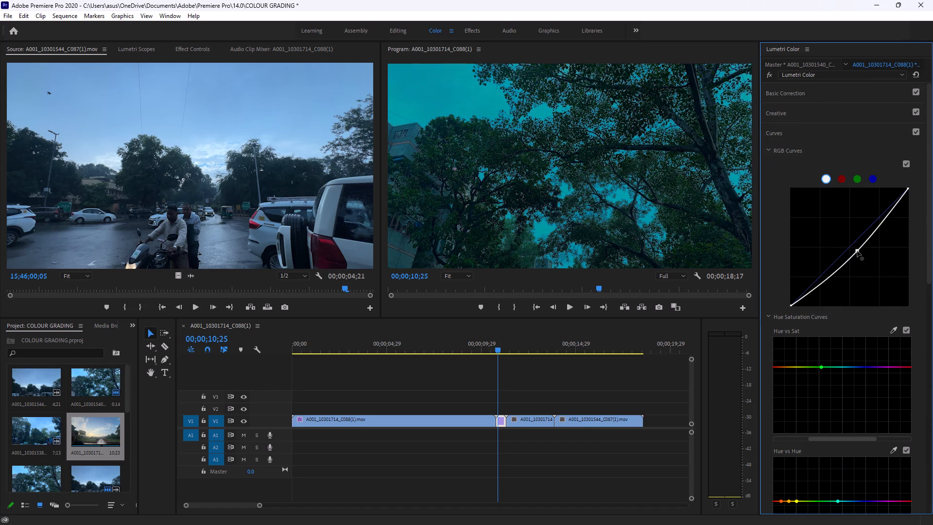
pyautogui.moveTo(857, 251); pyautogui.dragTo(851, 251)
# On the individual RGB channel curves, pull the red and green midtones slightly below the diagonal and lift the blue midtones slightly above it.
pyautogui.click(839, 175)
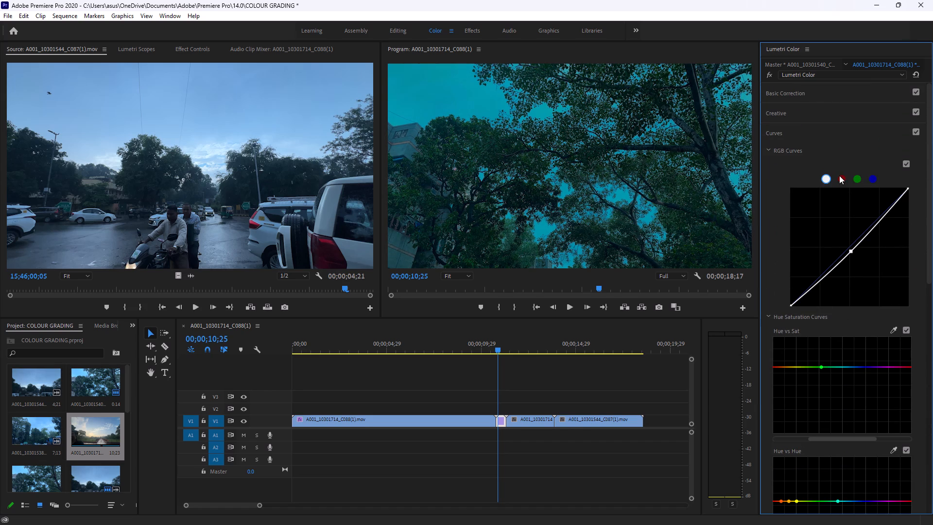
pyautogui.click(843, 178)
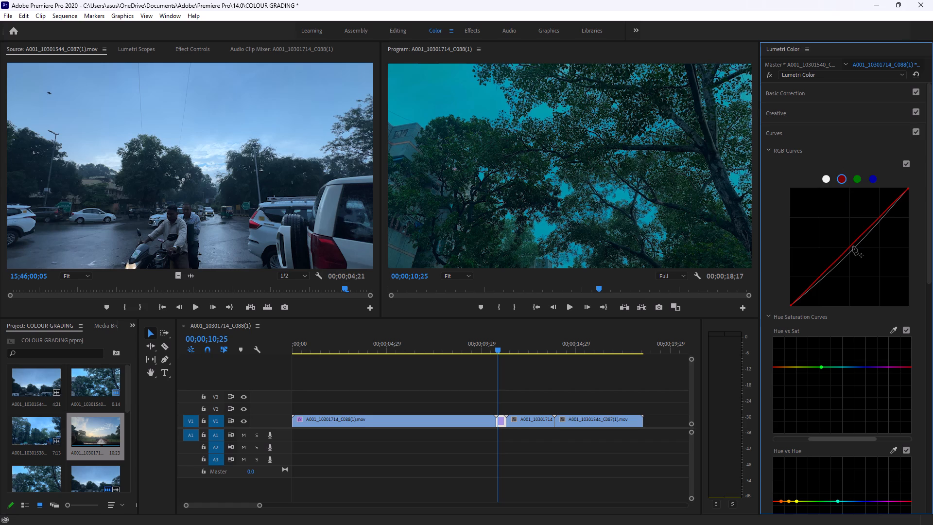
pyautogui.click(851, 244)
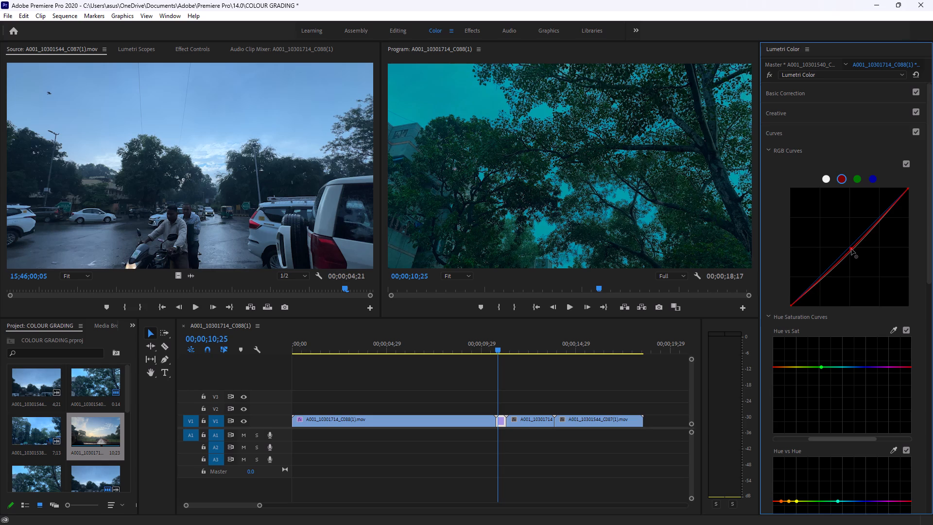
pyautogui.click(856, 177)
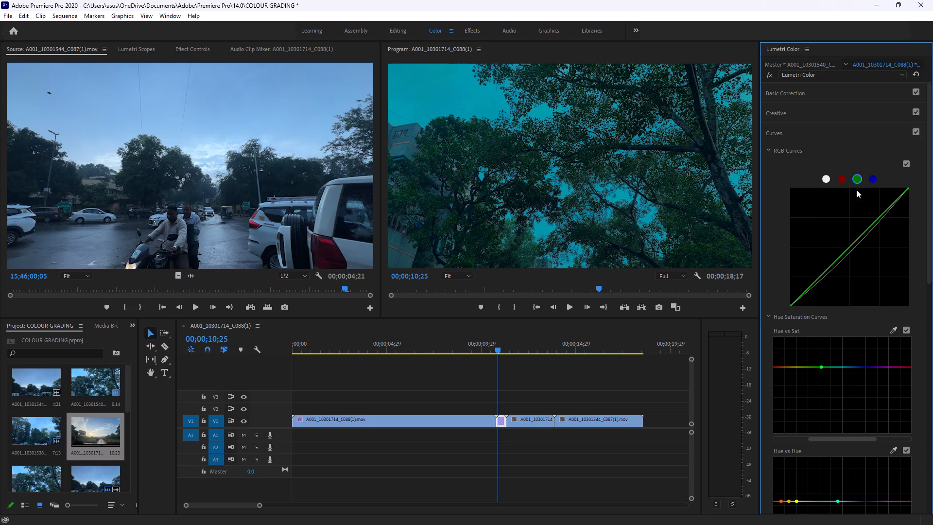
pyautogui.click(851, 246)
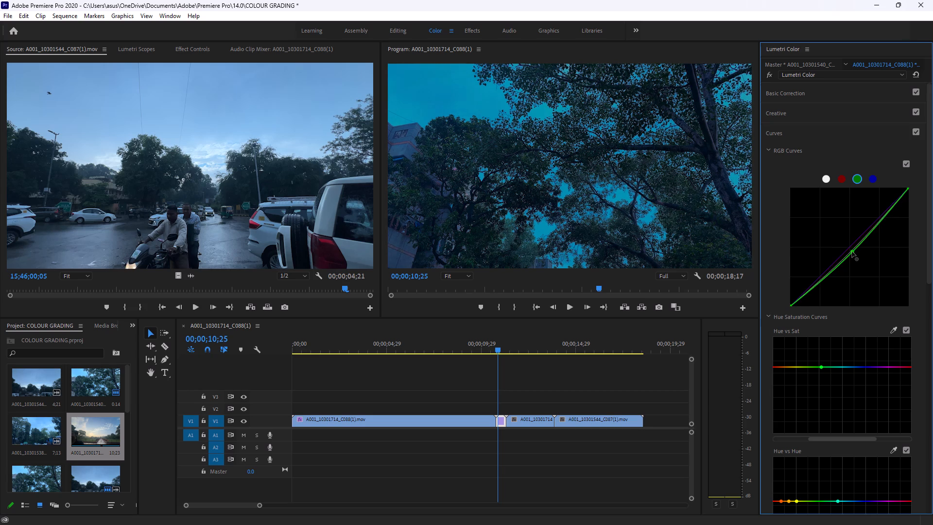
pyautogui.click(872, 178)
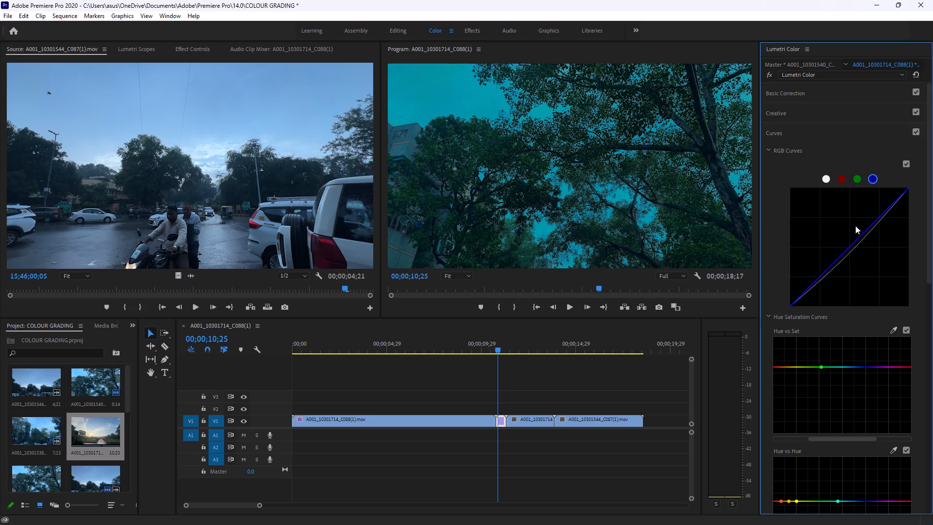
pyautogui.click(852, 244)
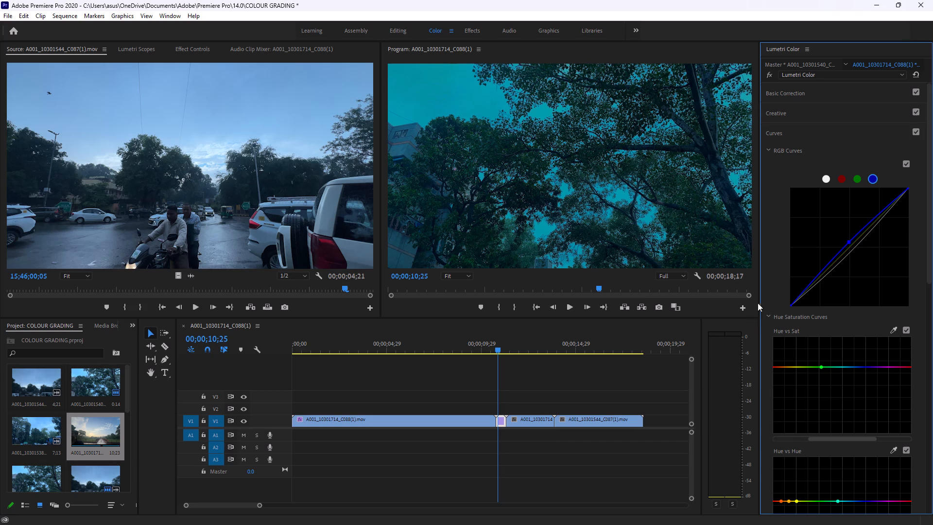
# Adjust the Sat vs Sat curve's mid-range point up and down, settling it slightly below the centre line.
pyautogui.scroll(-3, 931, 265)
pyautogui.scroll(-9, 909, 300)
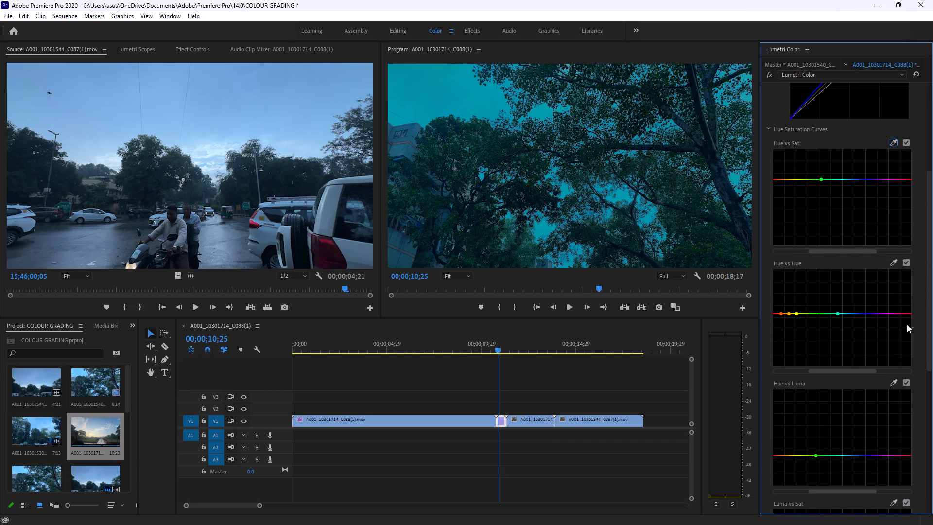
pyautogui.scroll(-4, 907, 324)
pyautogui.scroll(-20, 908, 410)
pyautogui.scroll(-13, 908, 410)
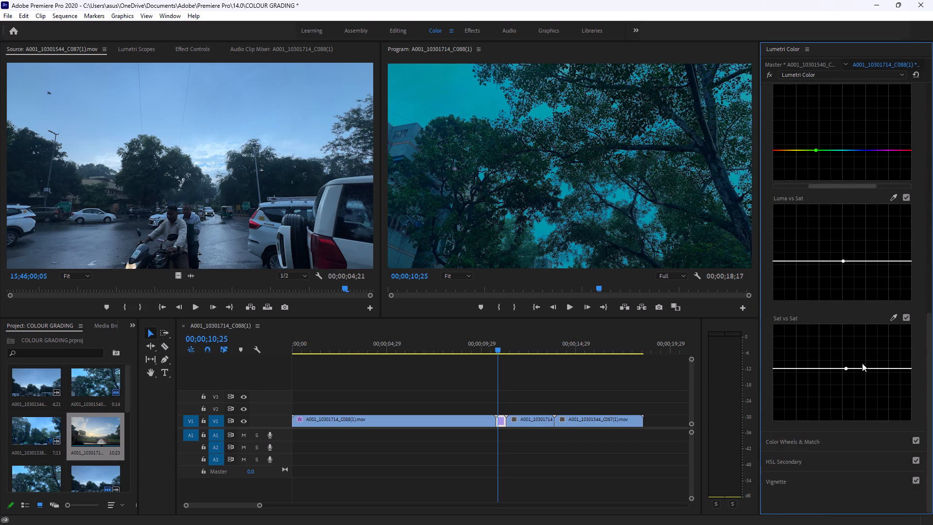
pyautogui.moveTo(847, 368); pyautogui.dragTo(847, 377)
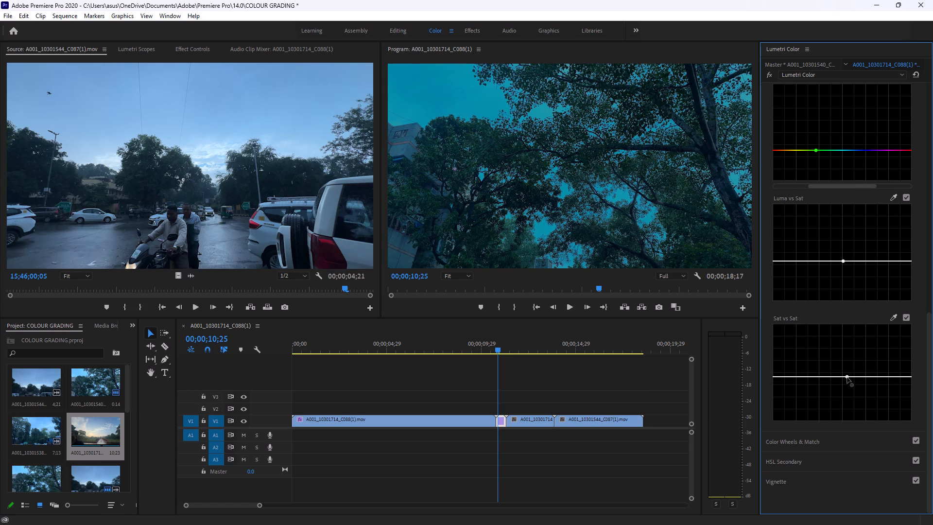
pyautogui.moveTo(847, 377); pyautogui.dragTo(842, 373)
pyautogui.moveTo(842, 373); pyautogui.dragTo(842, 359)
pyautogui.moveTo(842, 359); pyautogui.dragTo(844, 366)
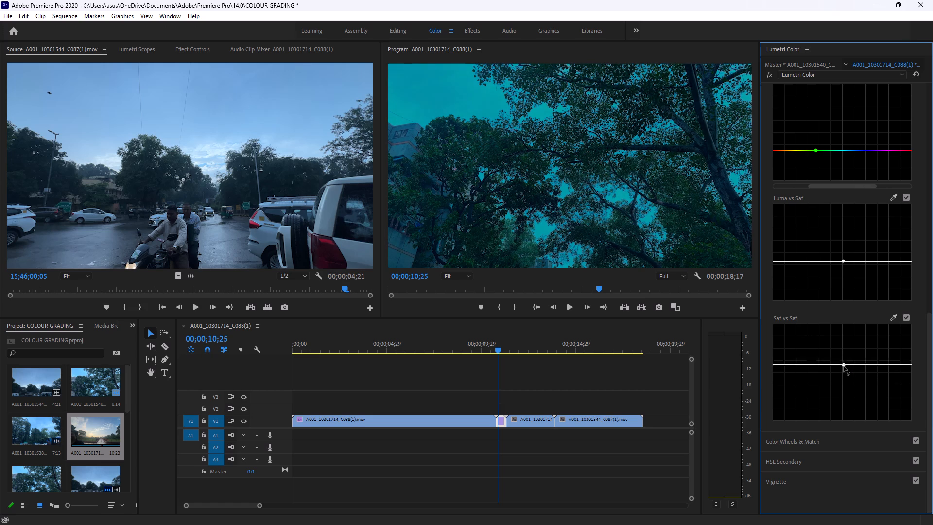
pyautogui.moveTo(844, 366); pyautogui.dragTo(844, 369)
pyautogui.moveTo(843, 367); pyautogui.dragTo(845, 369)
pyautogui.moveTo(845, 369); pyautogui.dragTo(847, 376)
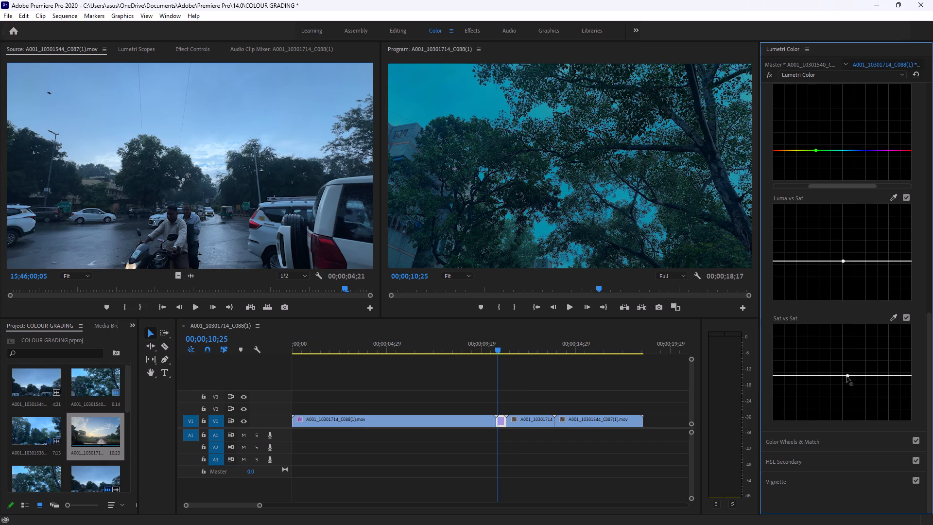
pyautogui.click(847, 376)
# Move the playhead to the large single-tree clip and raise the midpoint of its red RGB curve slightly above the diagonal.
pyautogui.scroll(-2, 669, 410)
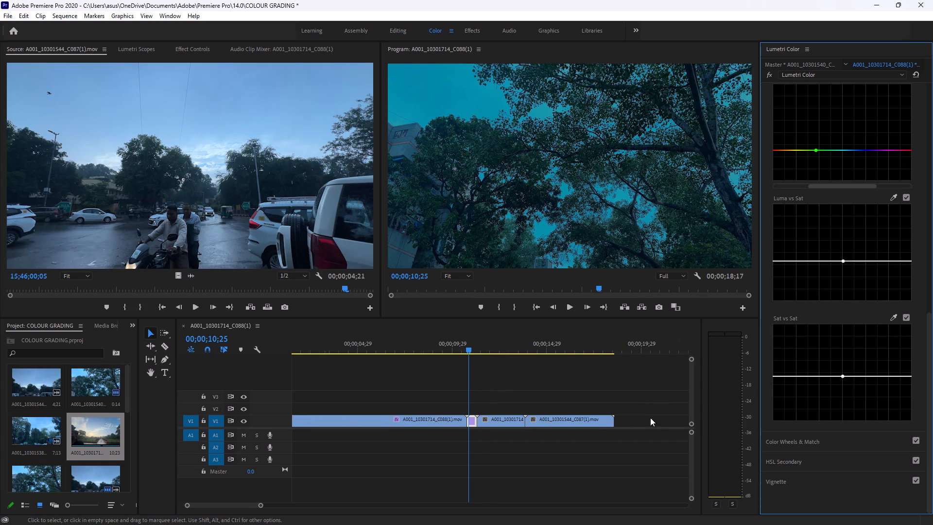
pyautogui.scroll(-2, 650, 418)
pyautogui.moveTo(438, 349); pyautogui.dragTo(443, 351)
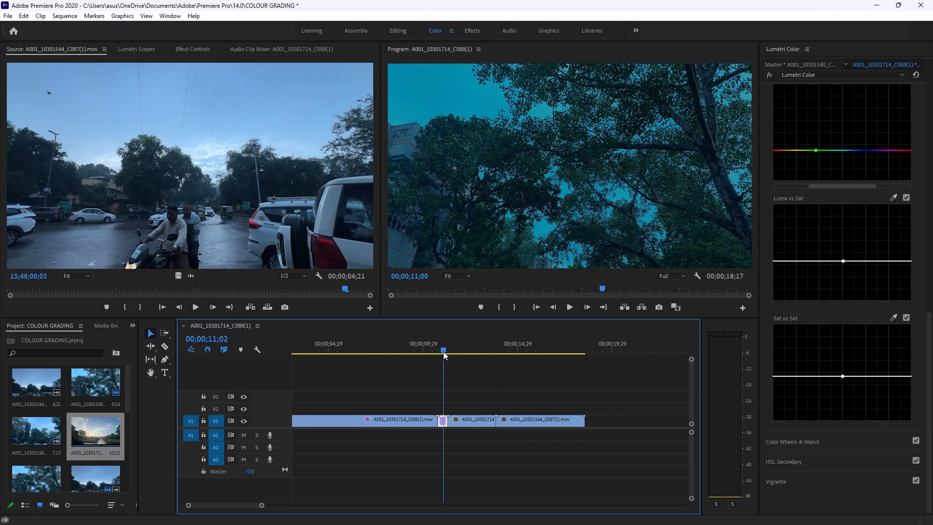
pyautogui.moveTo(443, 351); pyautogui.dragTo(446, 350)
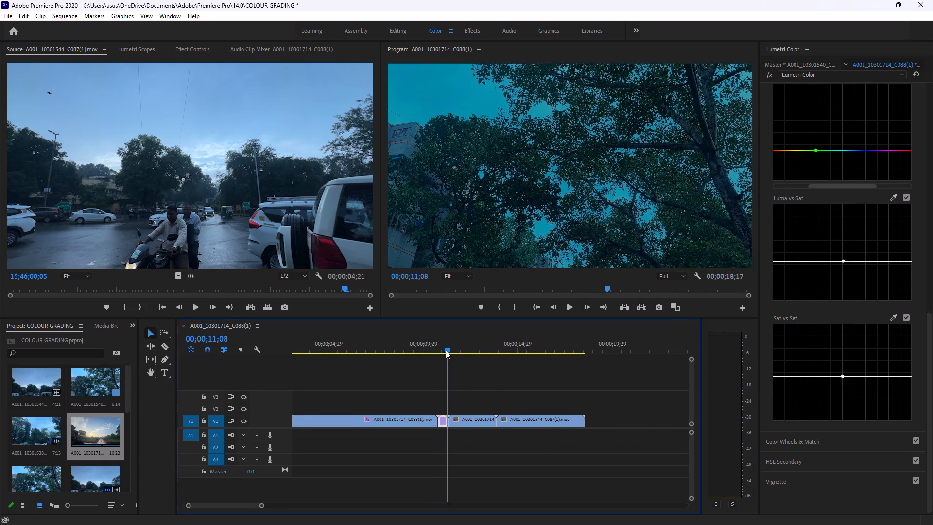
pyautogui.moveTo(446, 350); pyautogui.dragTo(456, 351)
pyautogui.scroll(9, 926, 268)
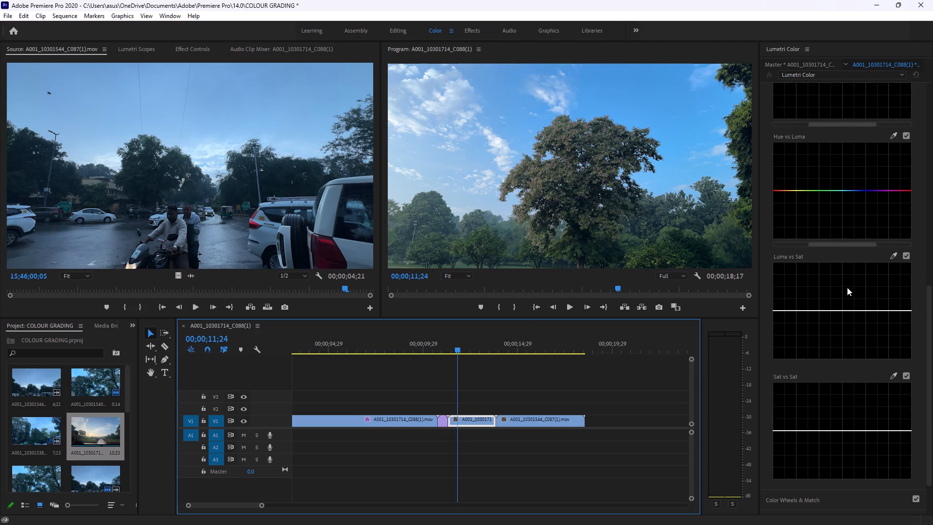
pyautogui.scroll(20, 847, 287)
pyautogui.scroll(19, 847, 287)
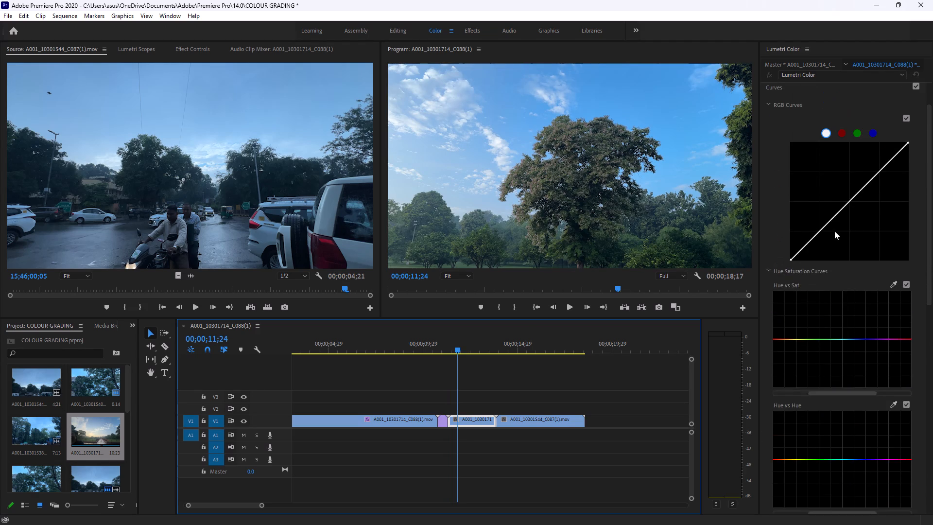
pyautogui.scroll(11, 832, 201)
pyautogui.click(841, 181)
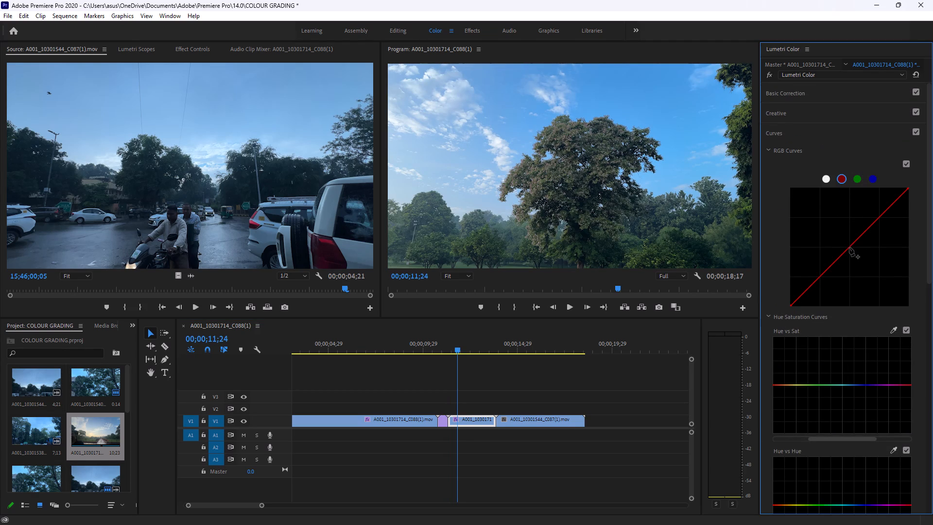
pyautogui.moveTo(849, 247); pyautogui.dragTo(850, 250)
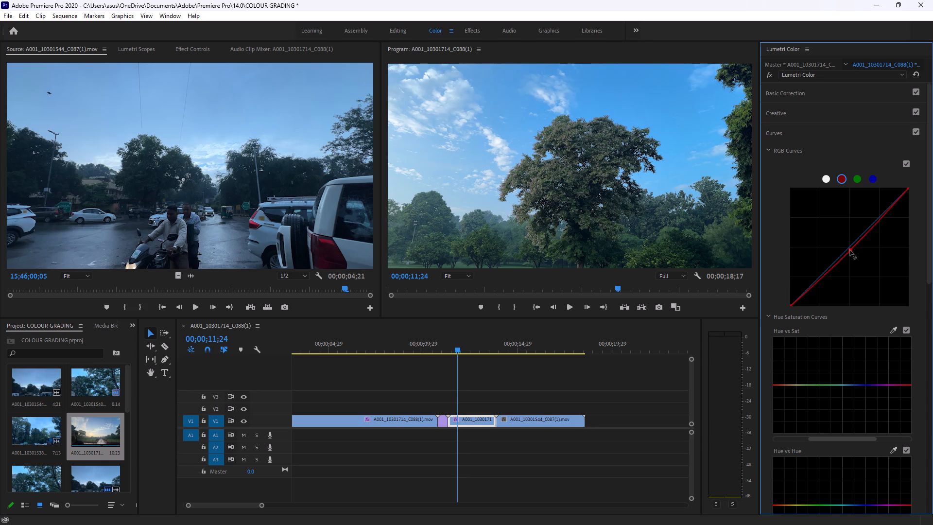
pyautogui.moveTo(850, 250); pyautogui.dragTo(850, 247)
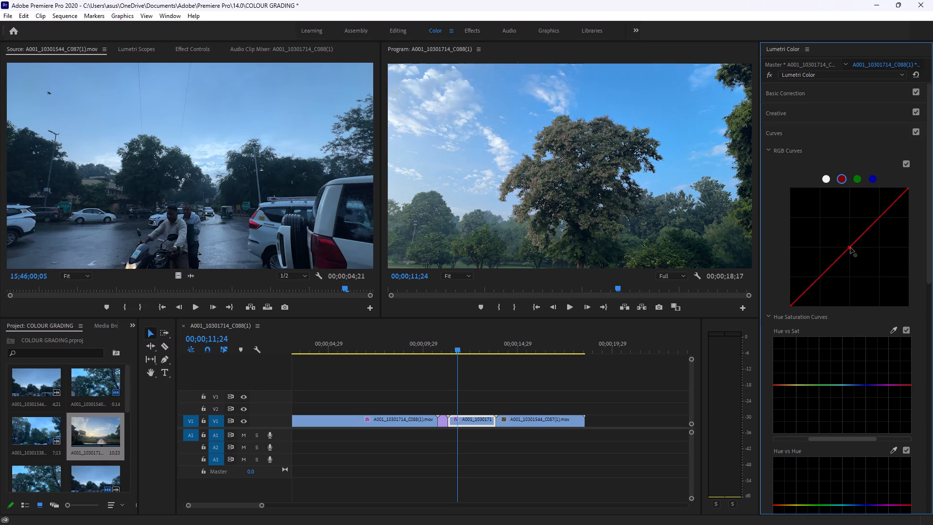
pyautogui.moveTo(850, 247); pyautogui.dragTo(844, 242)
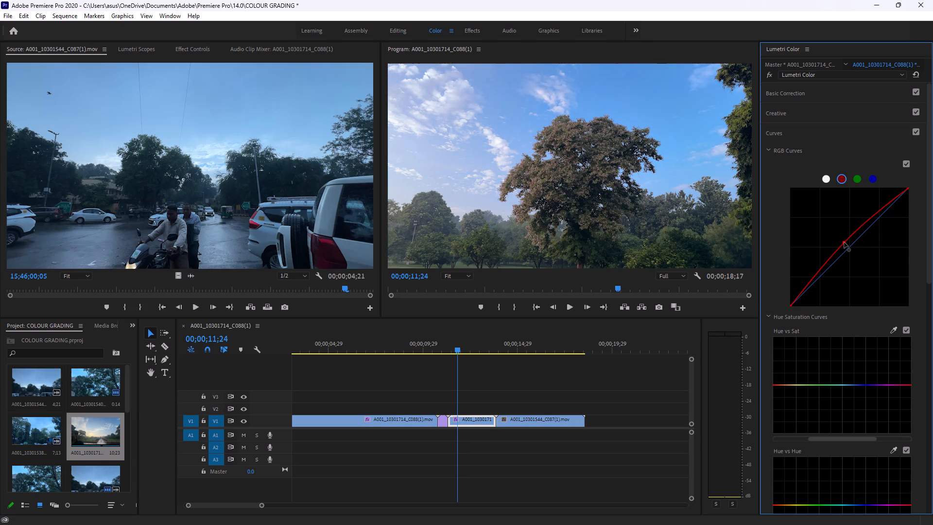
pyautogui.moveTo(844, 242); pyautogui.dragTo(850, 248)
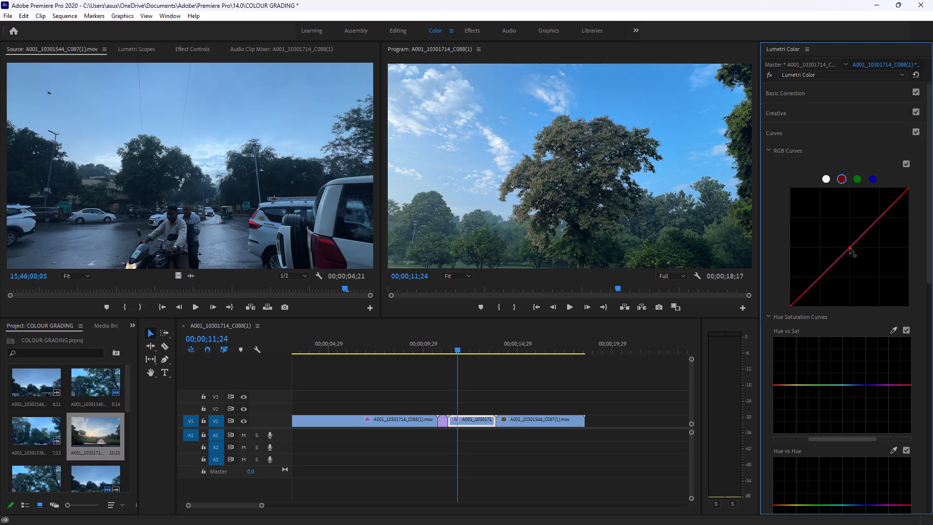
pyautogui.moveTo(850, 248); pyautogui.dragTo(853, 239)
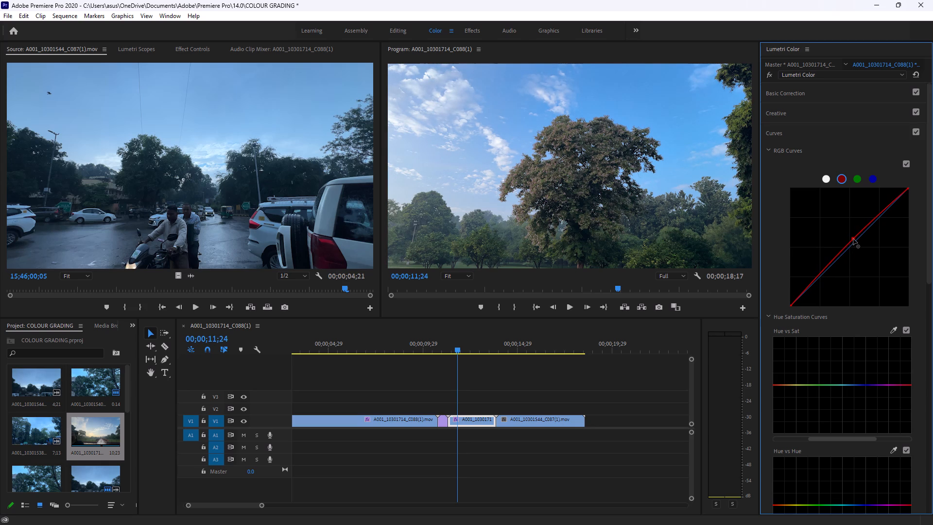
pyautogui.moveTo(853, 239); pyautogui.dragTo(856, 234)
# On the green channel curve, add a point and settle it in the upper midtones, slightly below the diagonal.
pyautogui.click(858, 181)
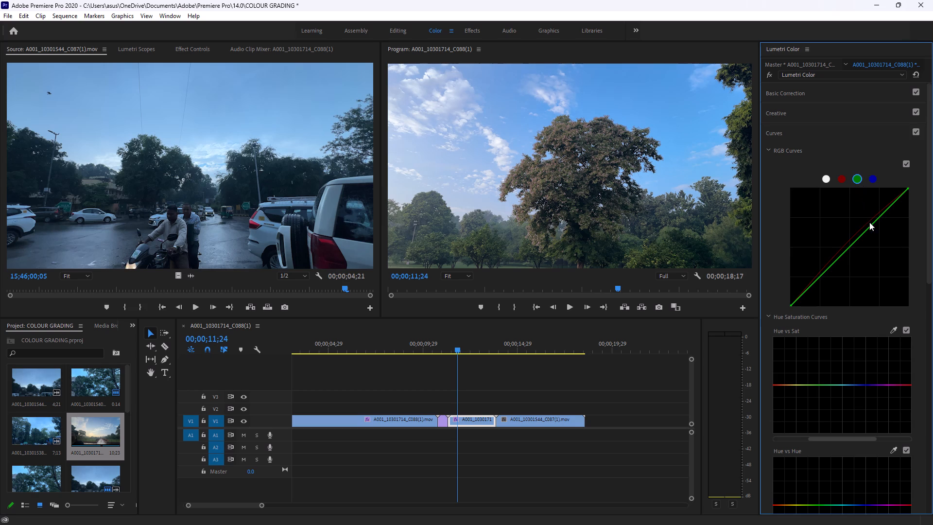
pyautogui.moveTo(870, 224); pyautogui.dragTo(871, 226)
pyautogui.moveTo(871, 226); pyautogui.dragTo(873, 227)
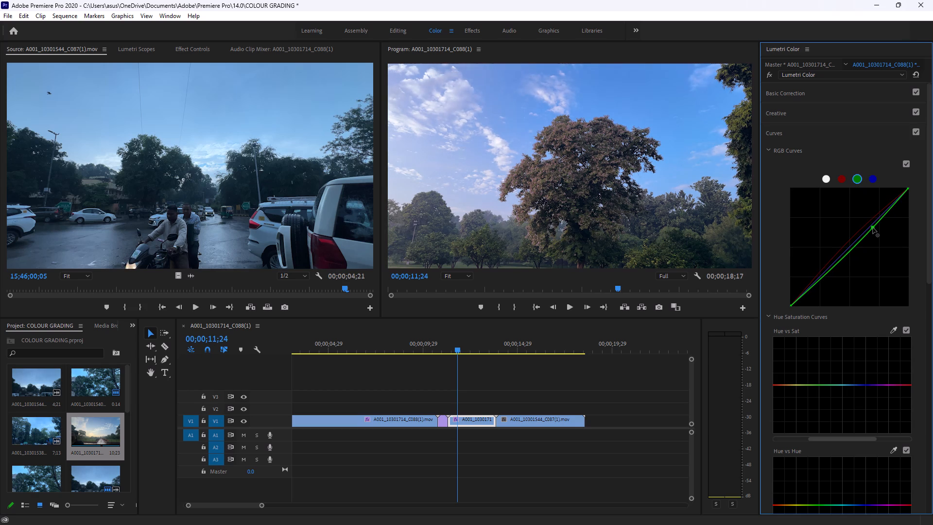
pyautogui.moveTo(873, 227); pyautogui.dragTo(858, 247)
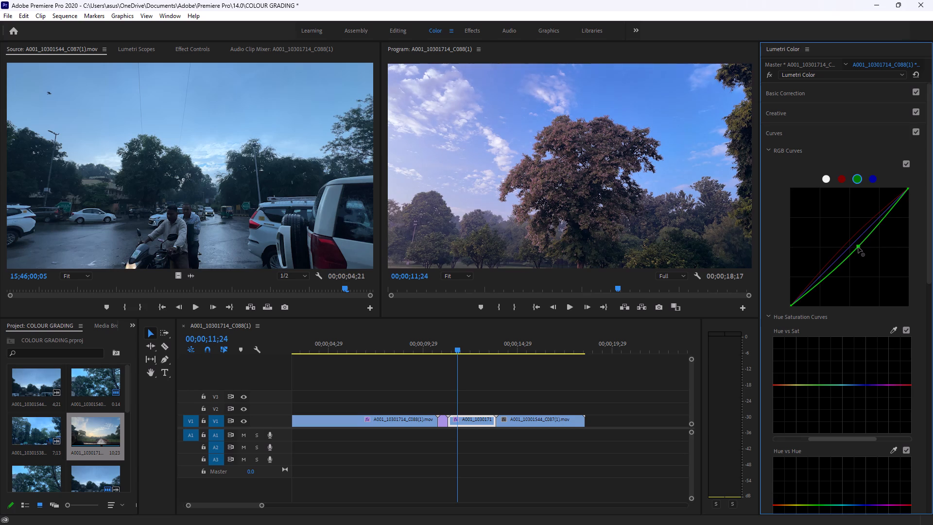
pyautogui.moveTo(858, 247); pyautogui.dragTo(841, 261)
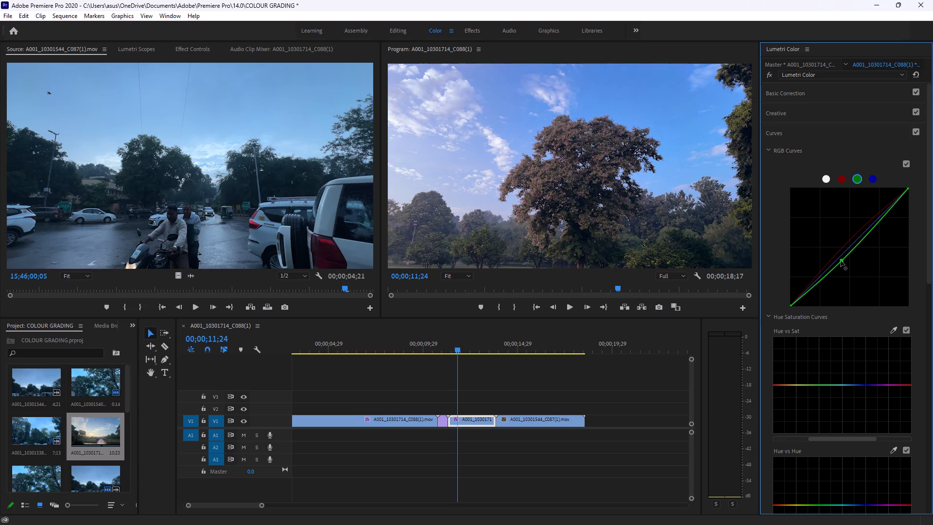
pyautogui.moveTo(841, 261); pyautogui.dragTo(867, 233)
pyautogui.moveTo(867, 233); pyautogui.dragTo(876, 224)
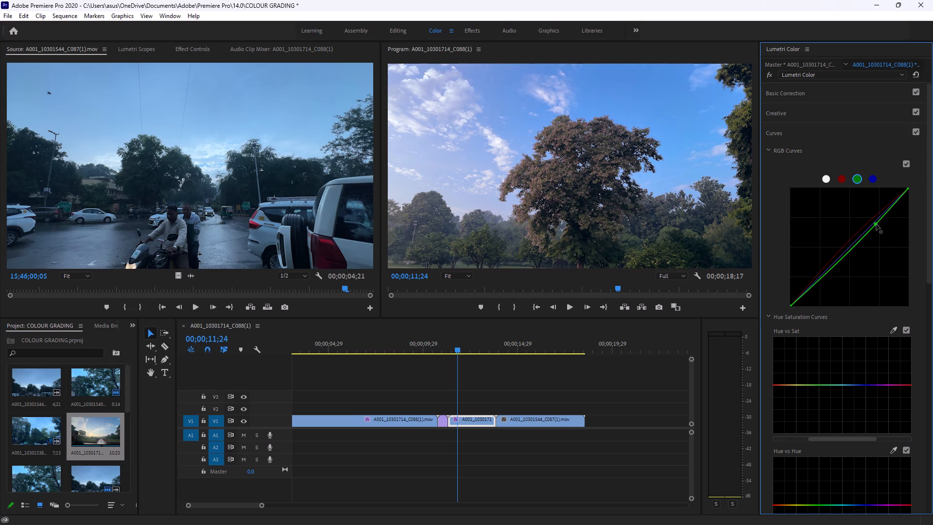
pyautogui.moveTo(876, 224); pyautogui.dragTo(879, 221)
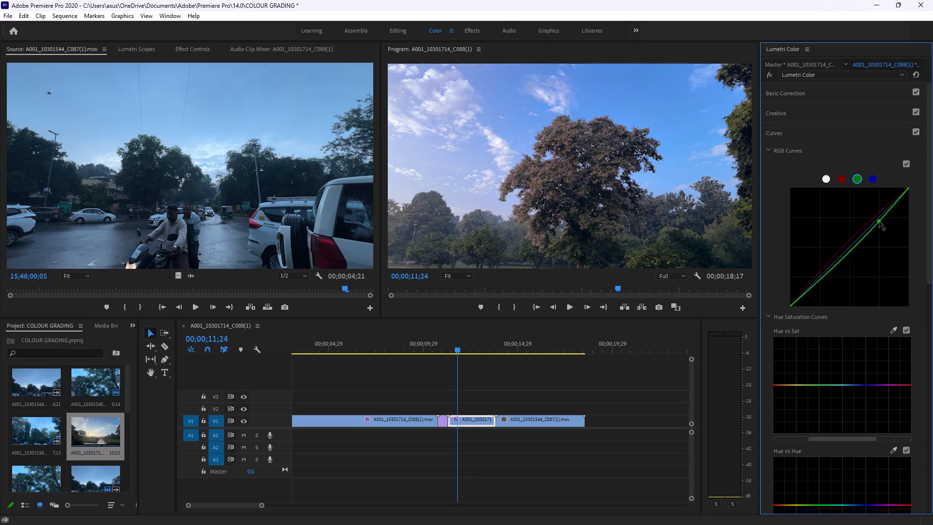
pyautogui.moveTo(879, 221); pyautogui.dragTo(879, 223)
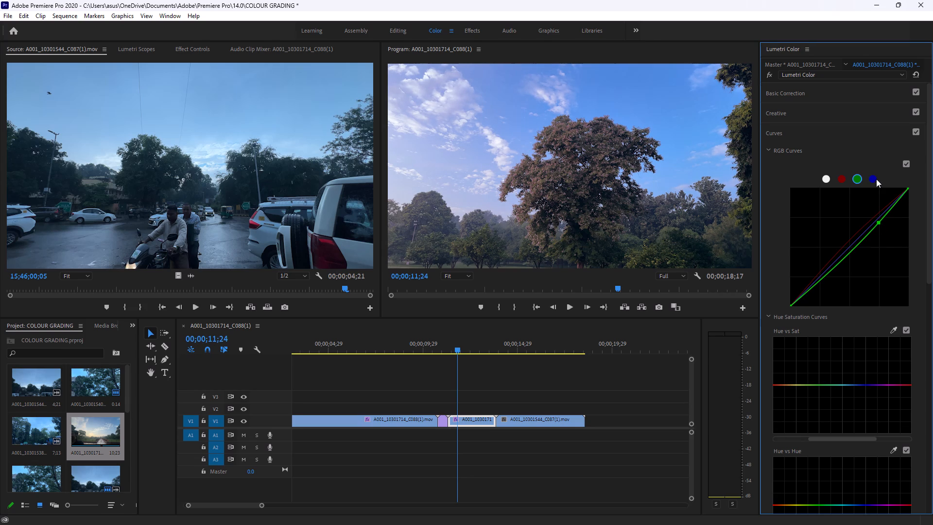
# On the blue channel curve, add a point in the lower midtones and pull it slightly below the diagonal.
pyautogui.click(876, 180)
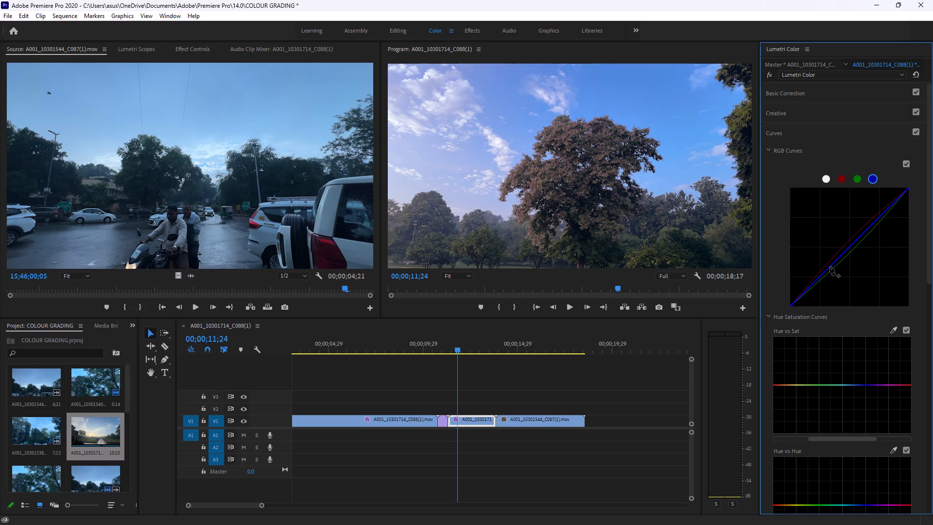
pyautogui.moveTo(830, 266); pyautogui.dragTo(834, 269)
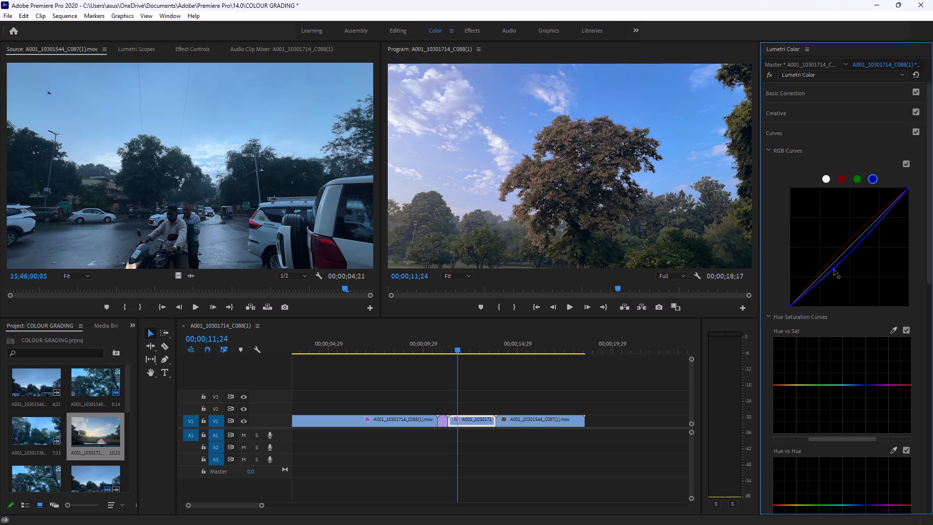
pyautogui.moveTo(834, 269); pyautogui.dragTo(837, 267)
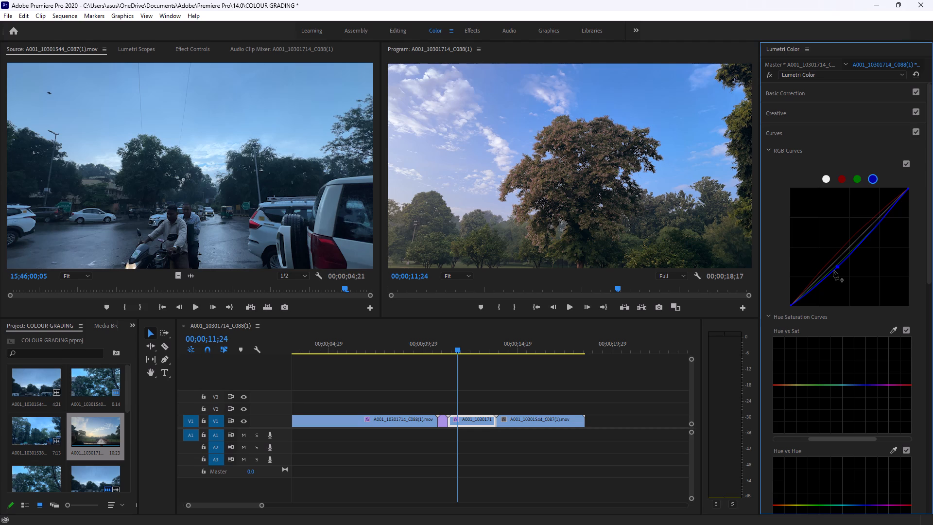
# Review the large-tree clip's grade by scrubbing it, toggling Basic Correction off and on, and comparing it with the ungraded source clip.
pyautogui.scroll(5, 840, 264)
pyautogui.moveTo(458, 349); pyautogui.dragTo(461, 350)
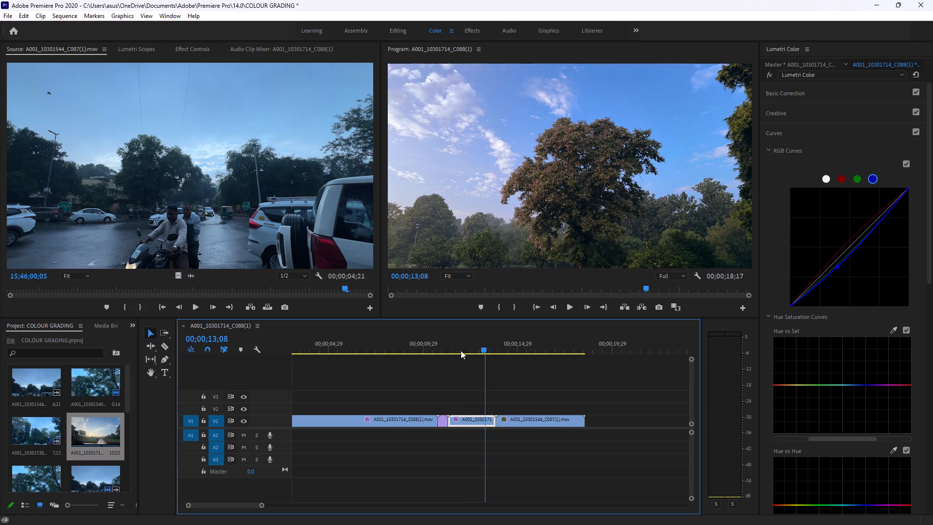
pyautogui.moveTo(461, 350); pyautogui.dragTo(465, 350)
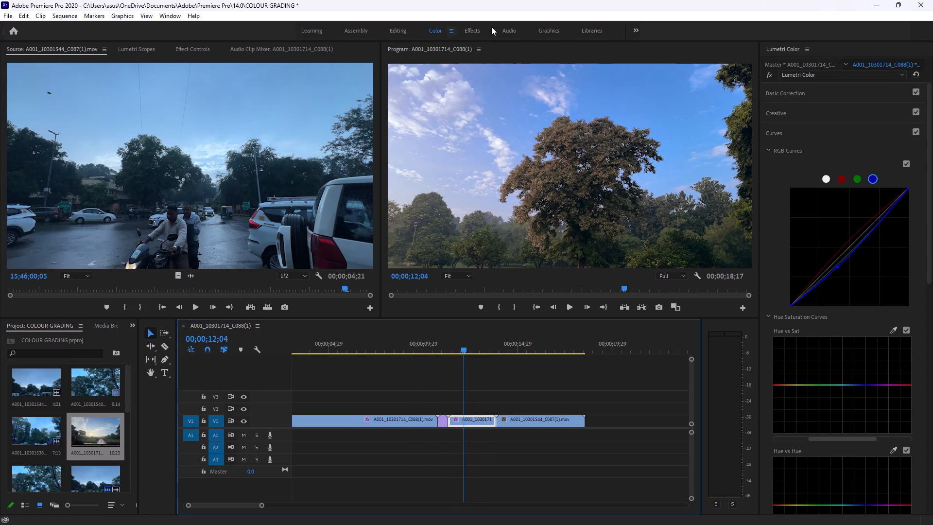
pyautogui.click(916, 90)
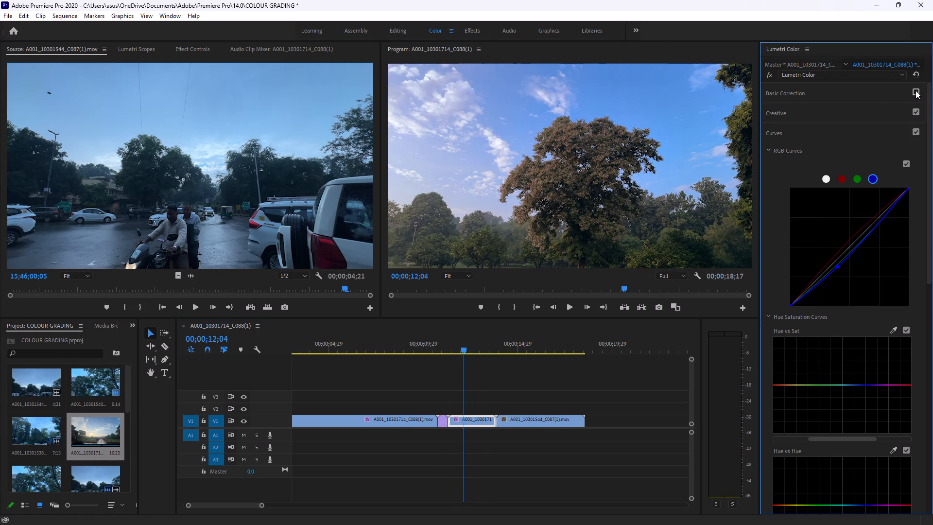
pyautogui.click(916, 90)
pyautogui.click(804, 66)
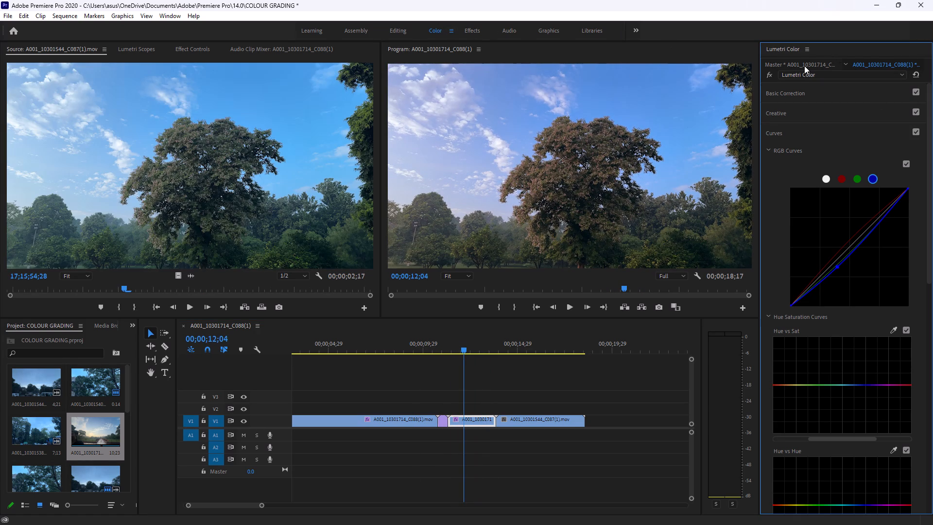
pyautogui.click(865, 60)
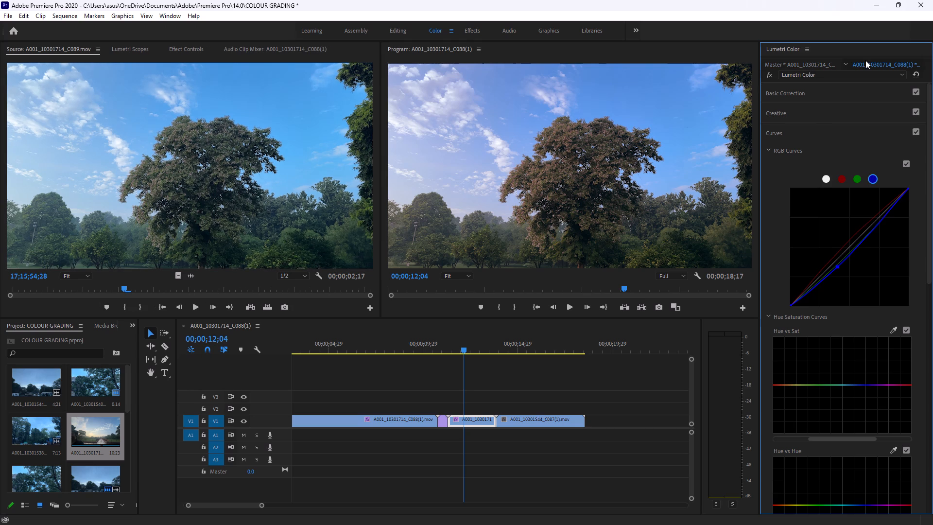
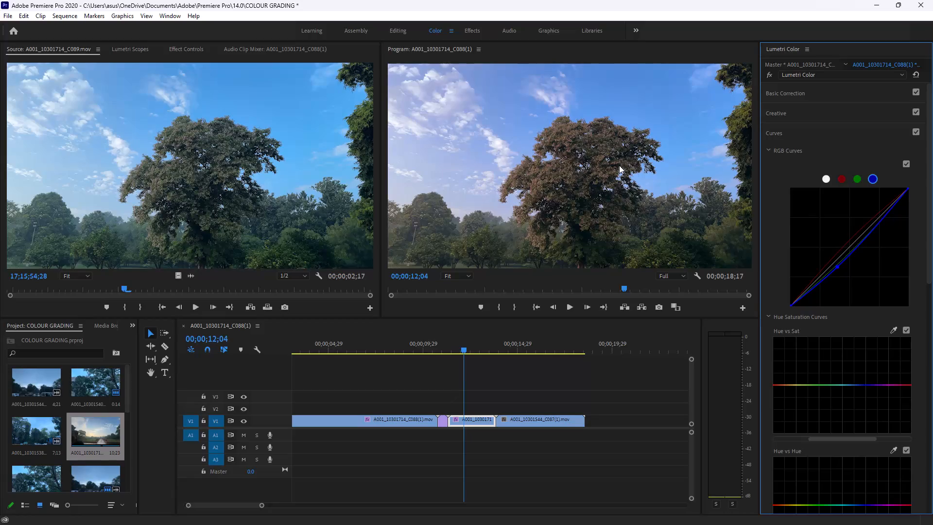
# Play back a short stretch of the graded large-tree clip in the sequence to review its colour.
pyautogui.press('space')
pyautogui.press('space')
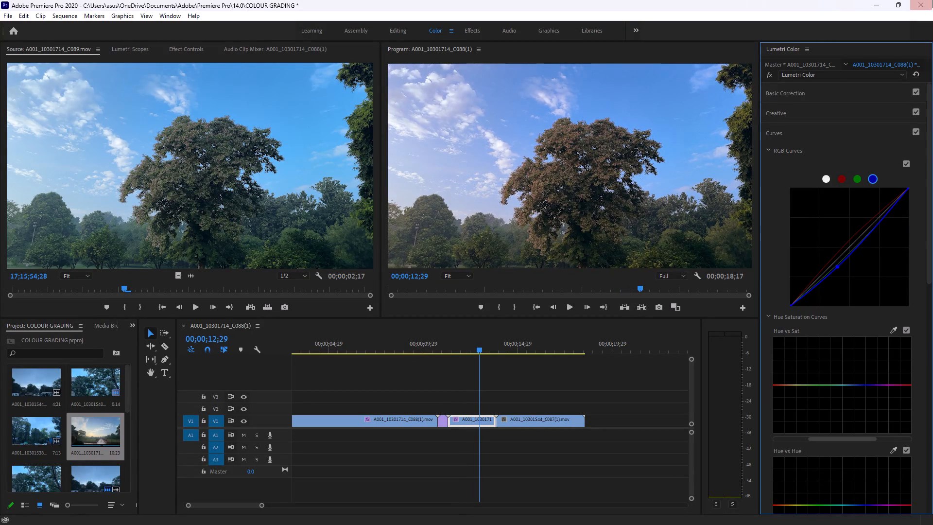
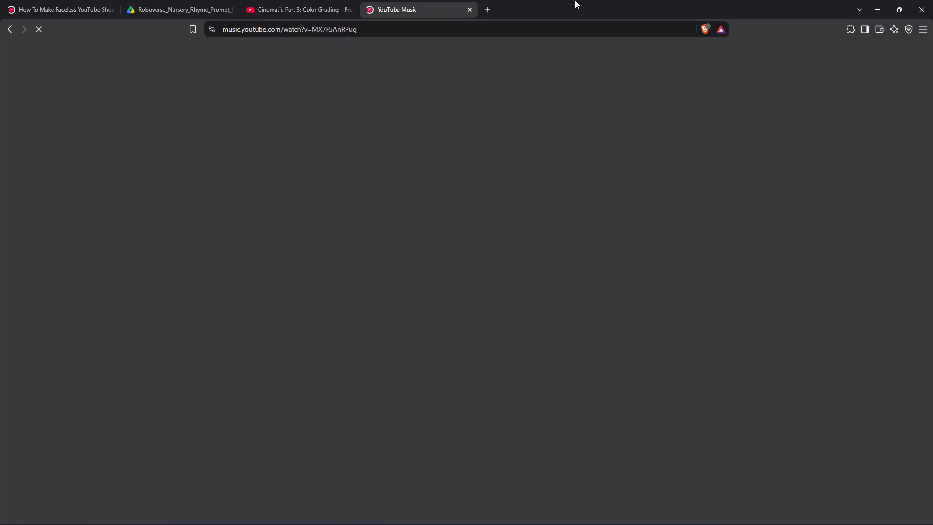
# Close the web browser window that is loading YouTube Music.
pyautogui.click(932, 0)
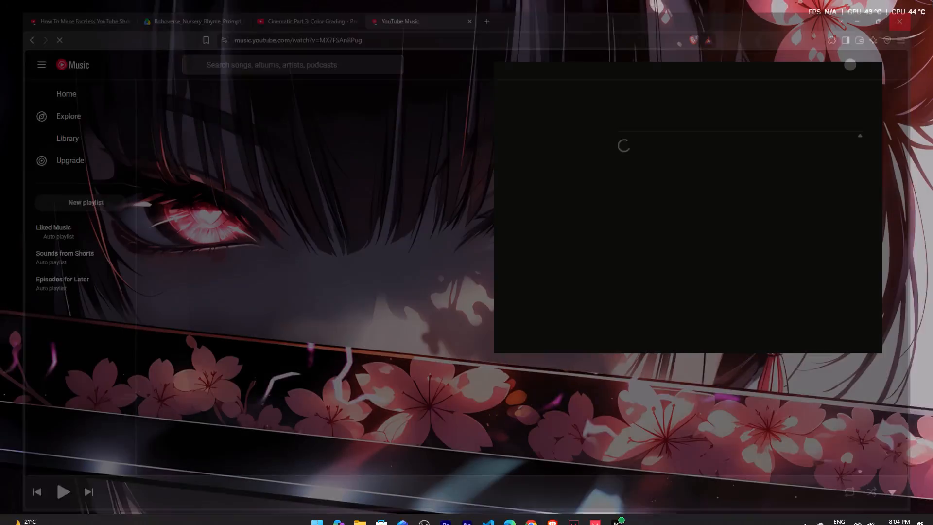
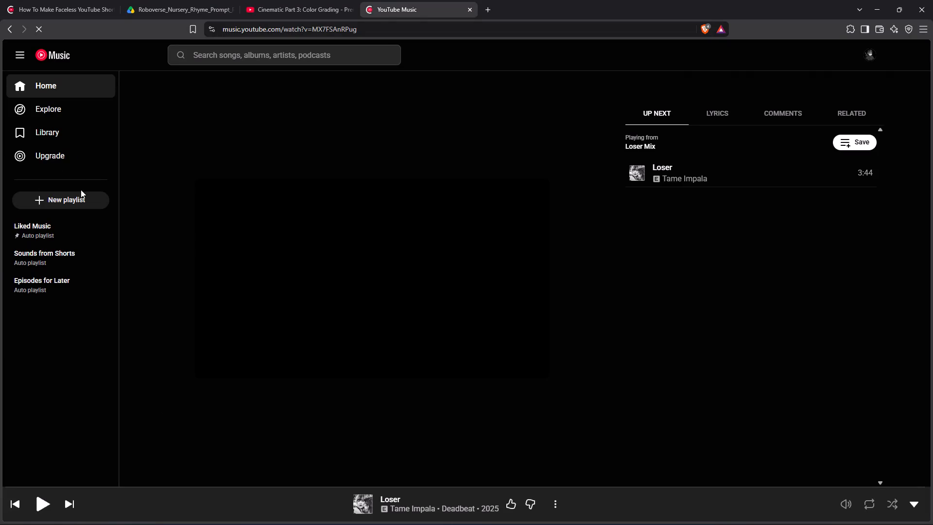
# Switch to the "Cinematic Part 3: Color Grading" YouTube tutorial in the browser and pause its playback.
pyautogui.click(319, 0)
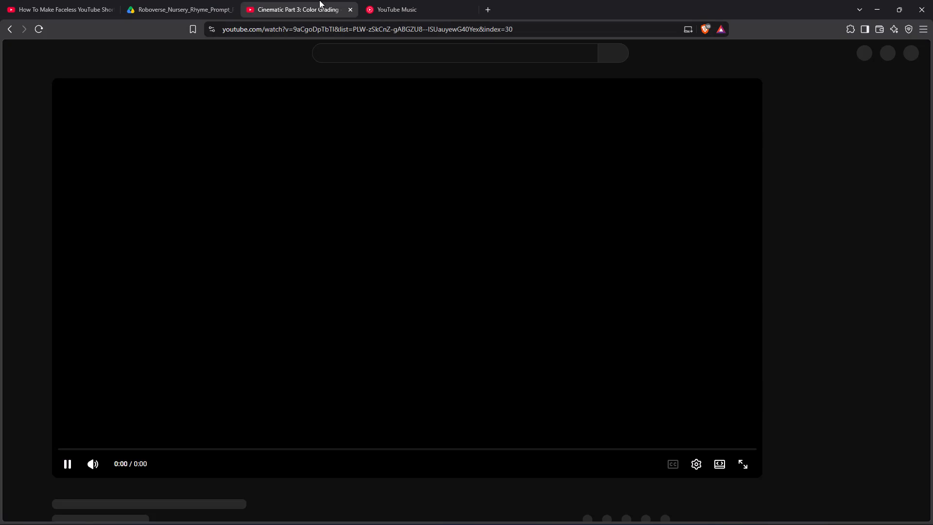
pyautogui.click(405, 263)
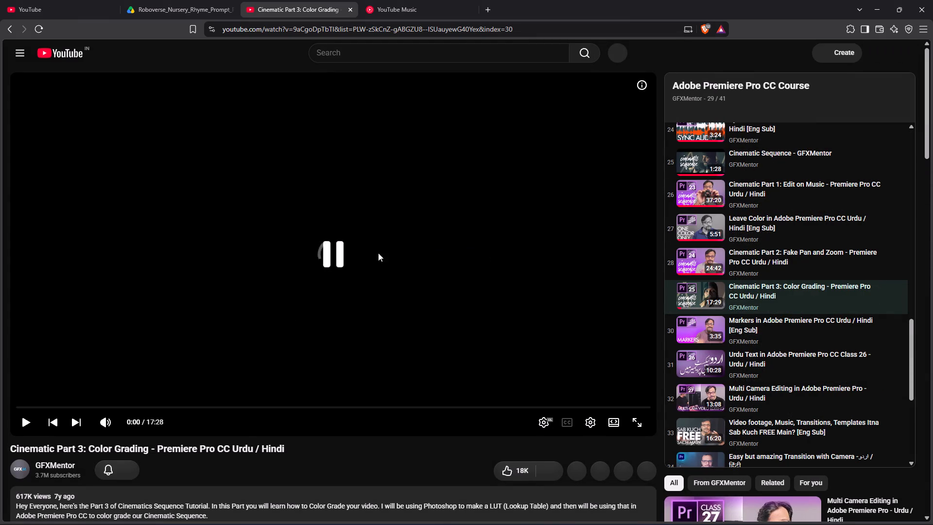
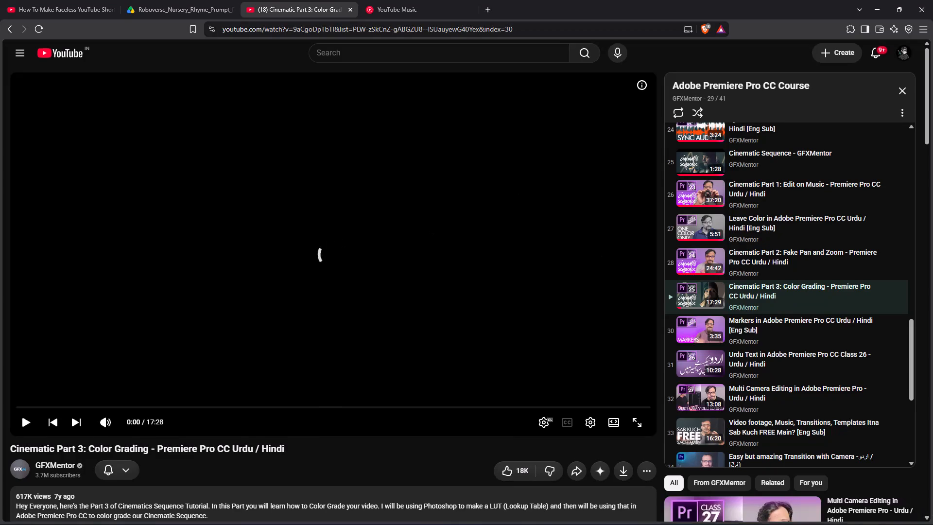
# Open the Windows quick settings for the network and volume while the tutorial video is loading.
pyautogui.click(857, 509)
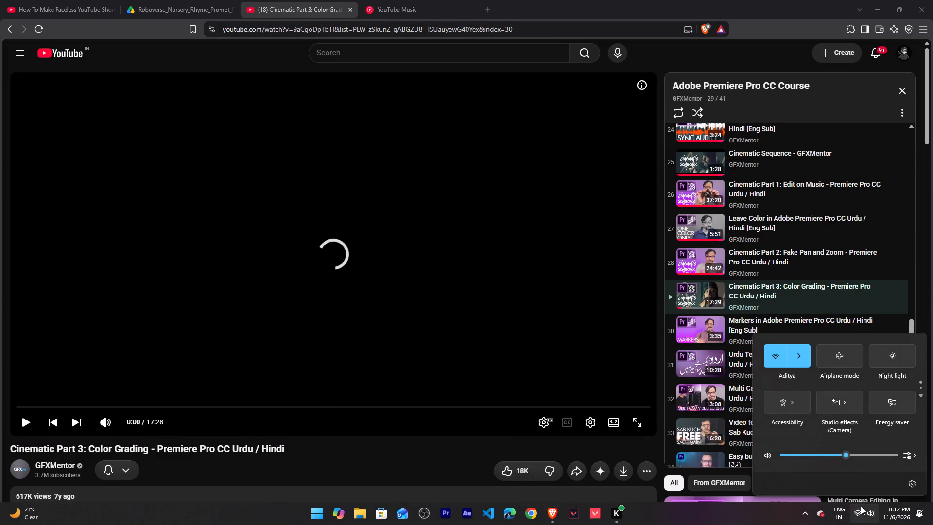